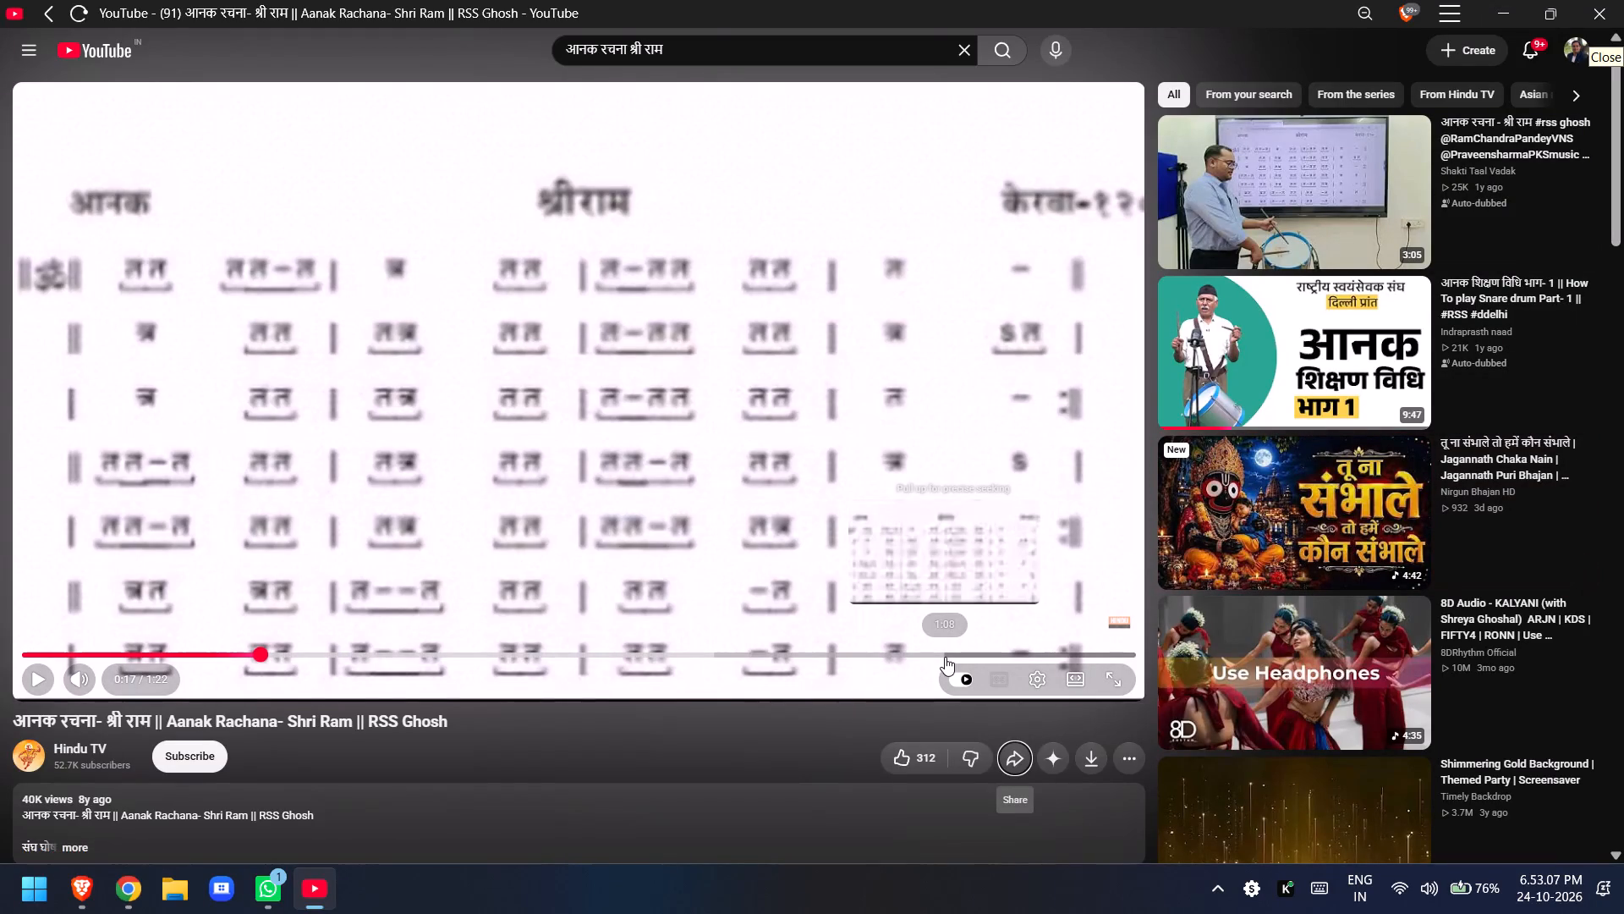
# Open the Mobile Devices folder inside Downloads in File Explorer.
pyautogui.press('super+e')
pyautogui.click(117, 289)
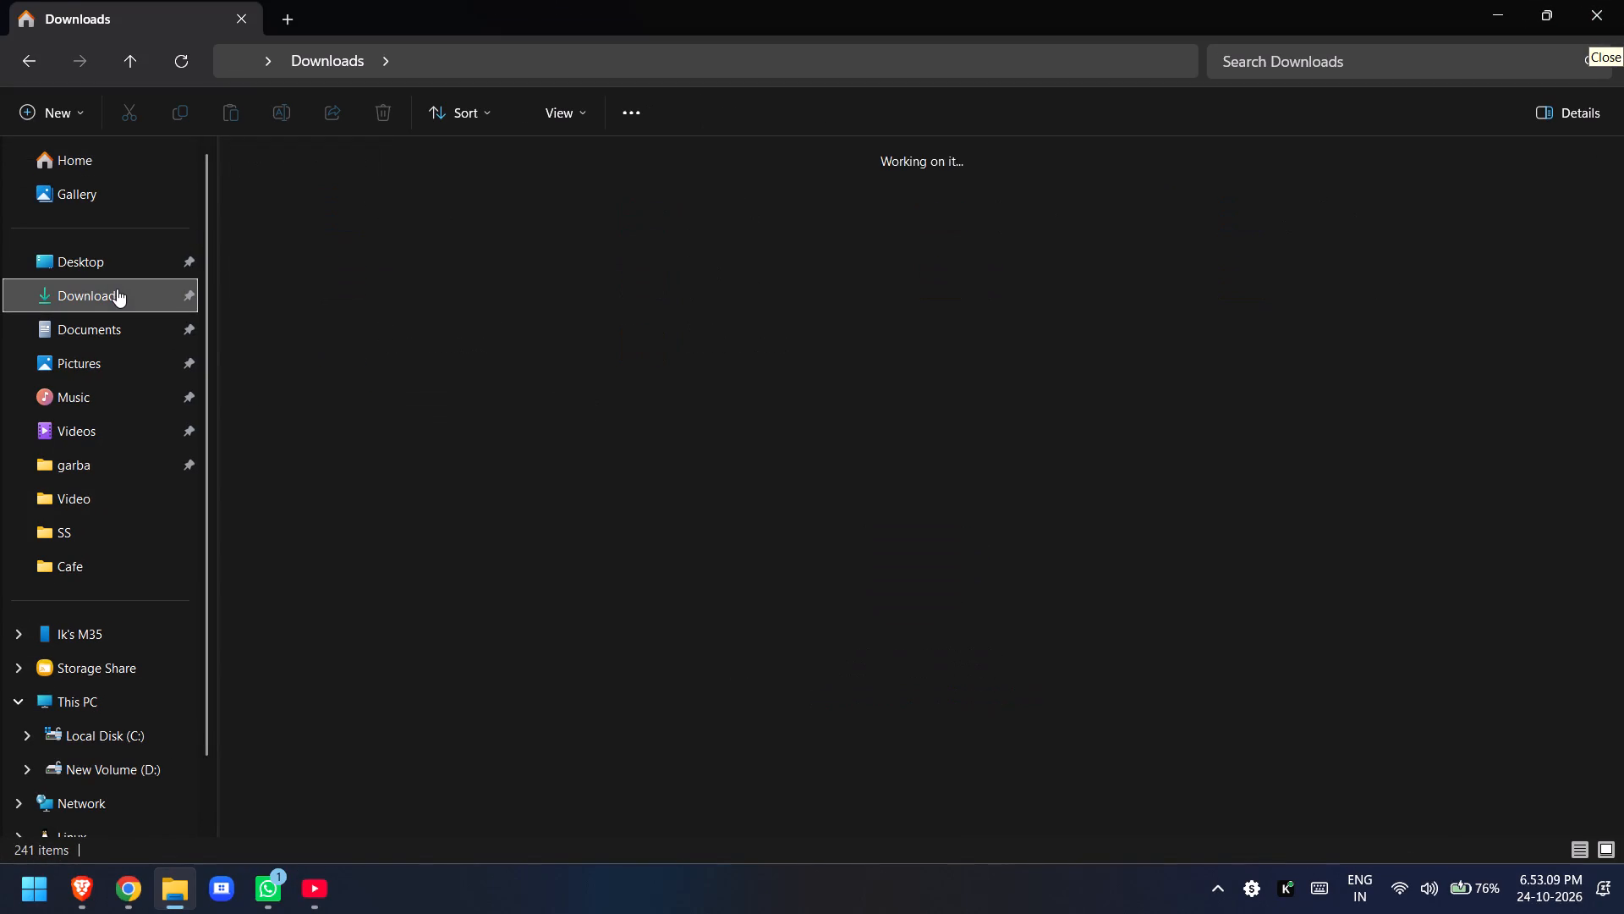
pyautogui.doubleClick(606, 193)
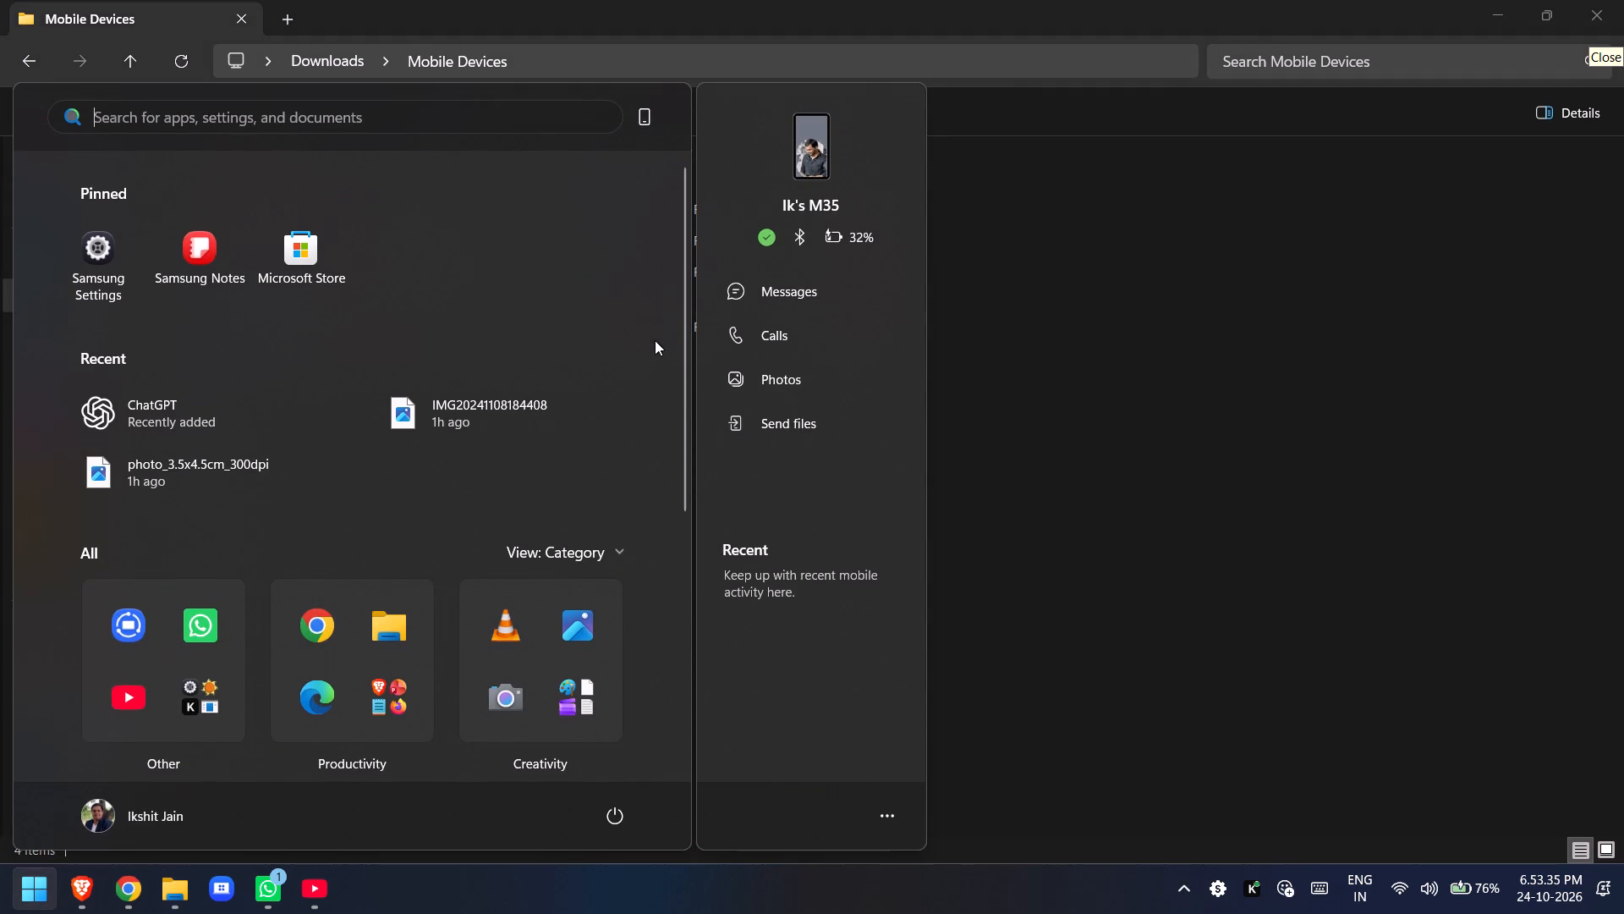
# Switch to Google Chrome and close the shivranjani search tab.
pyautogui.hotkey('alt', 'Tab')
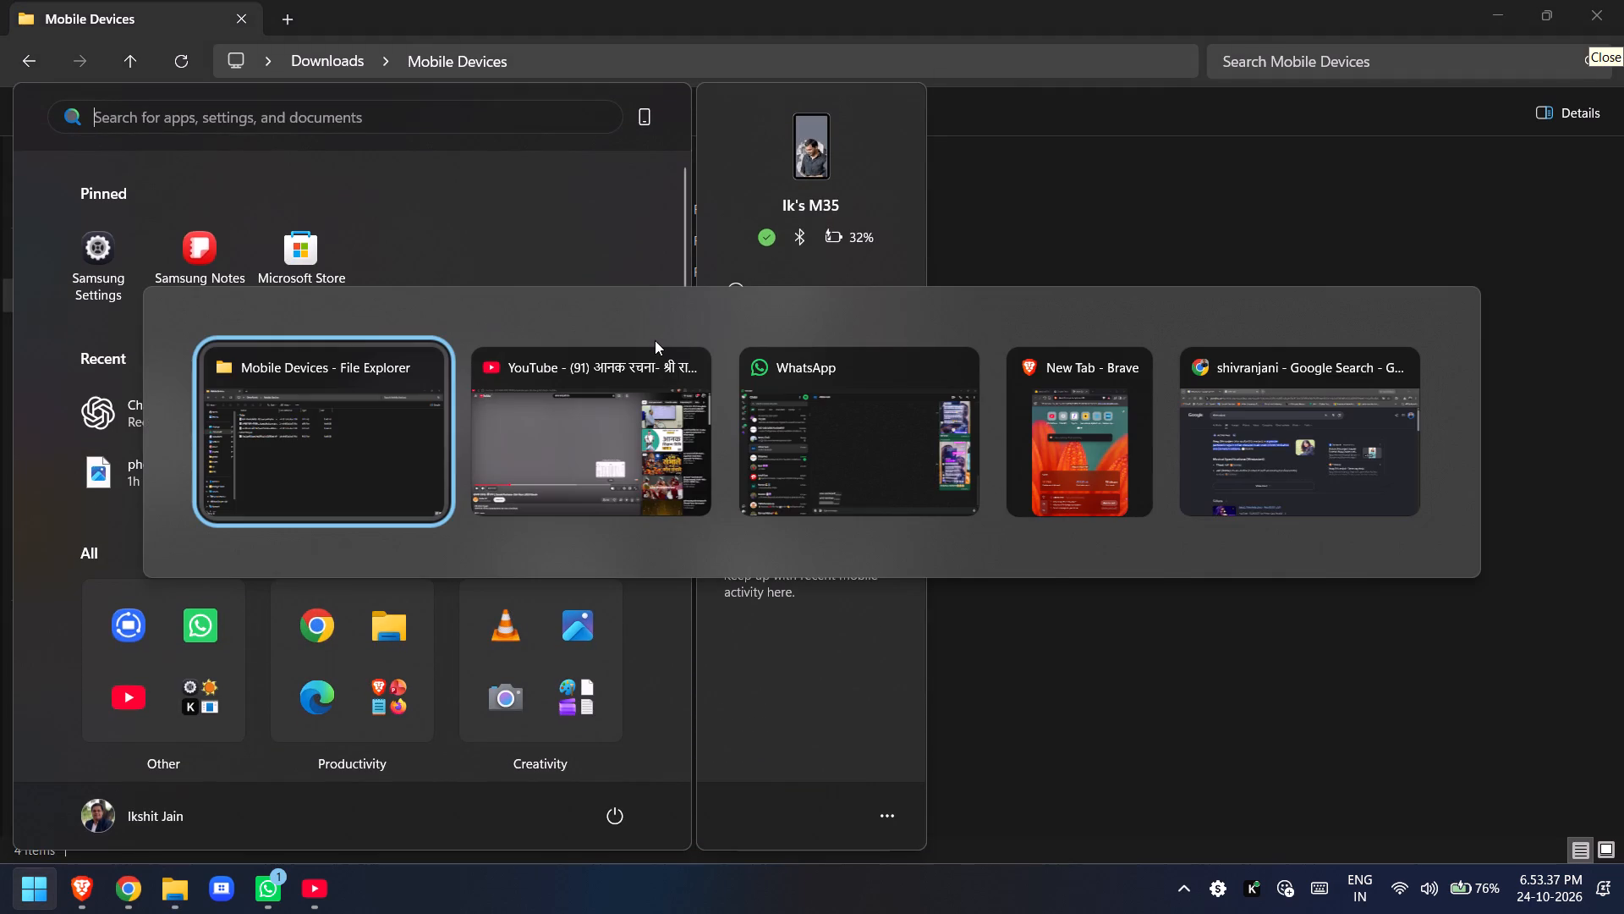
pyautogui.hotkey('alt', 'Tab')
pyautogui.hotkey('alt', 'Tab')
pyautogui.hotkey('alt', 'Tab')
pyautogui.hotkey('alt', 'Tab')
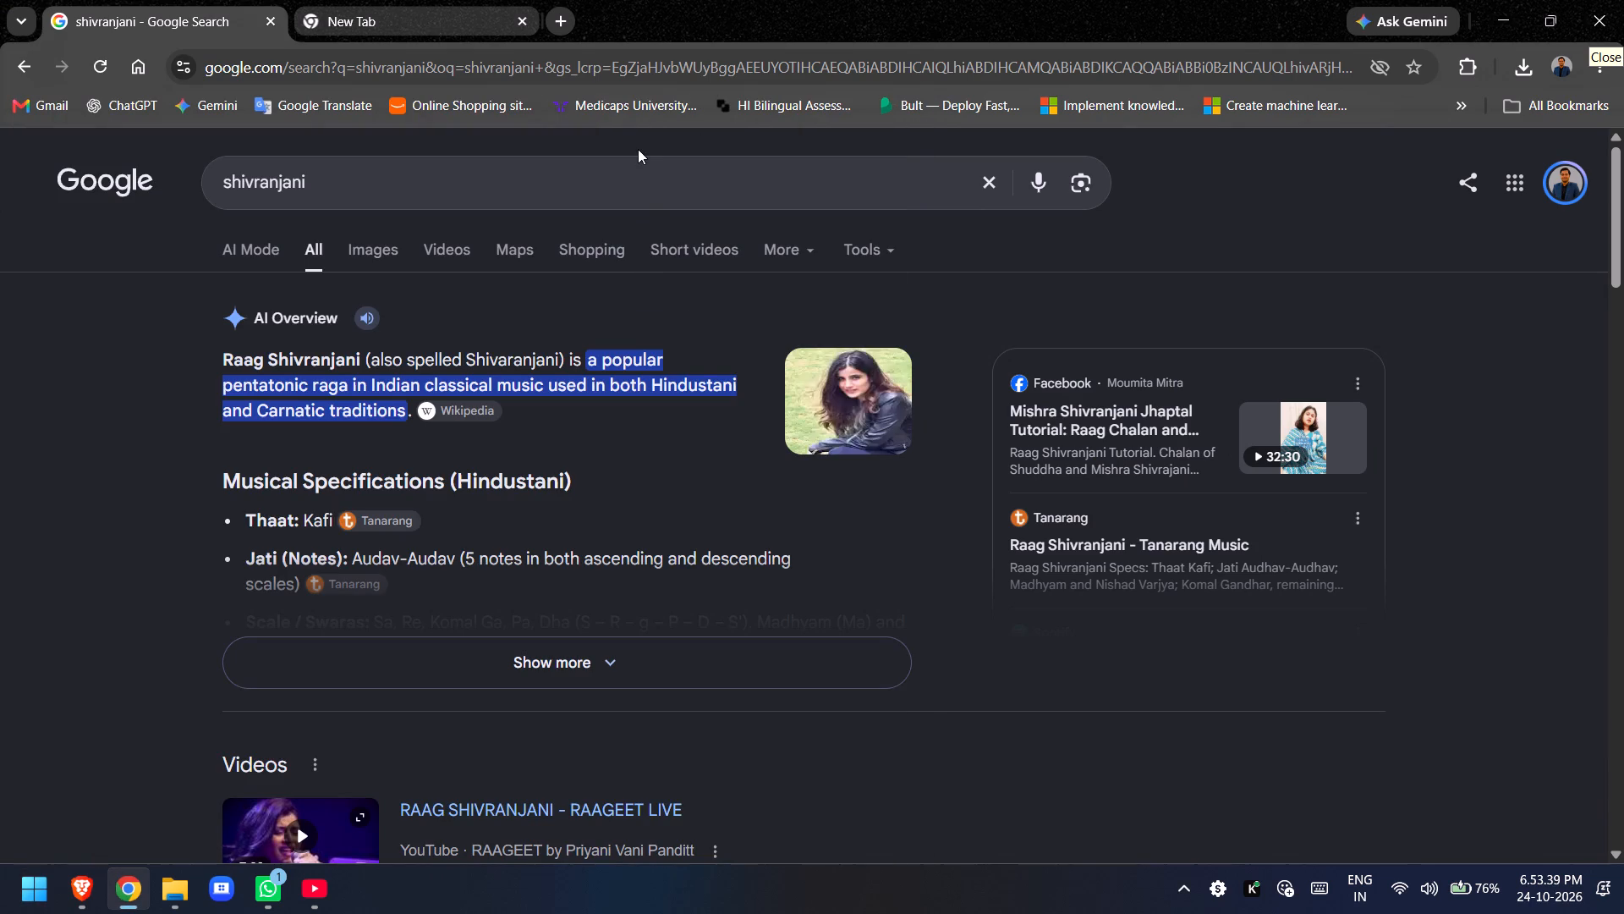
pyautogui.hotkey('ctrl', 'w')
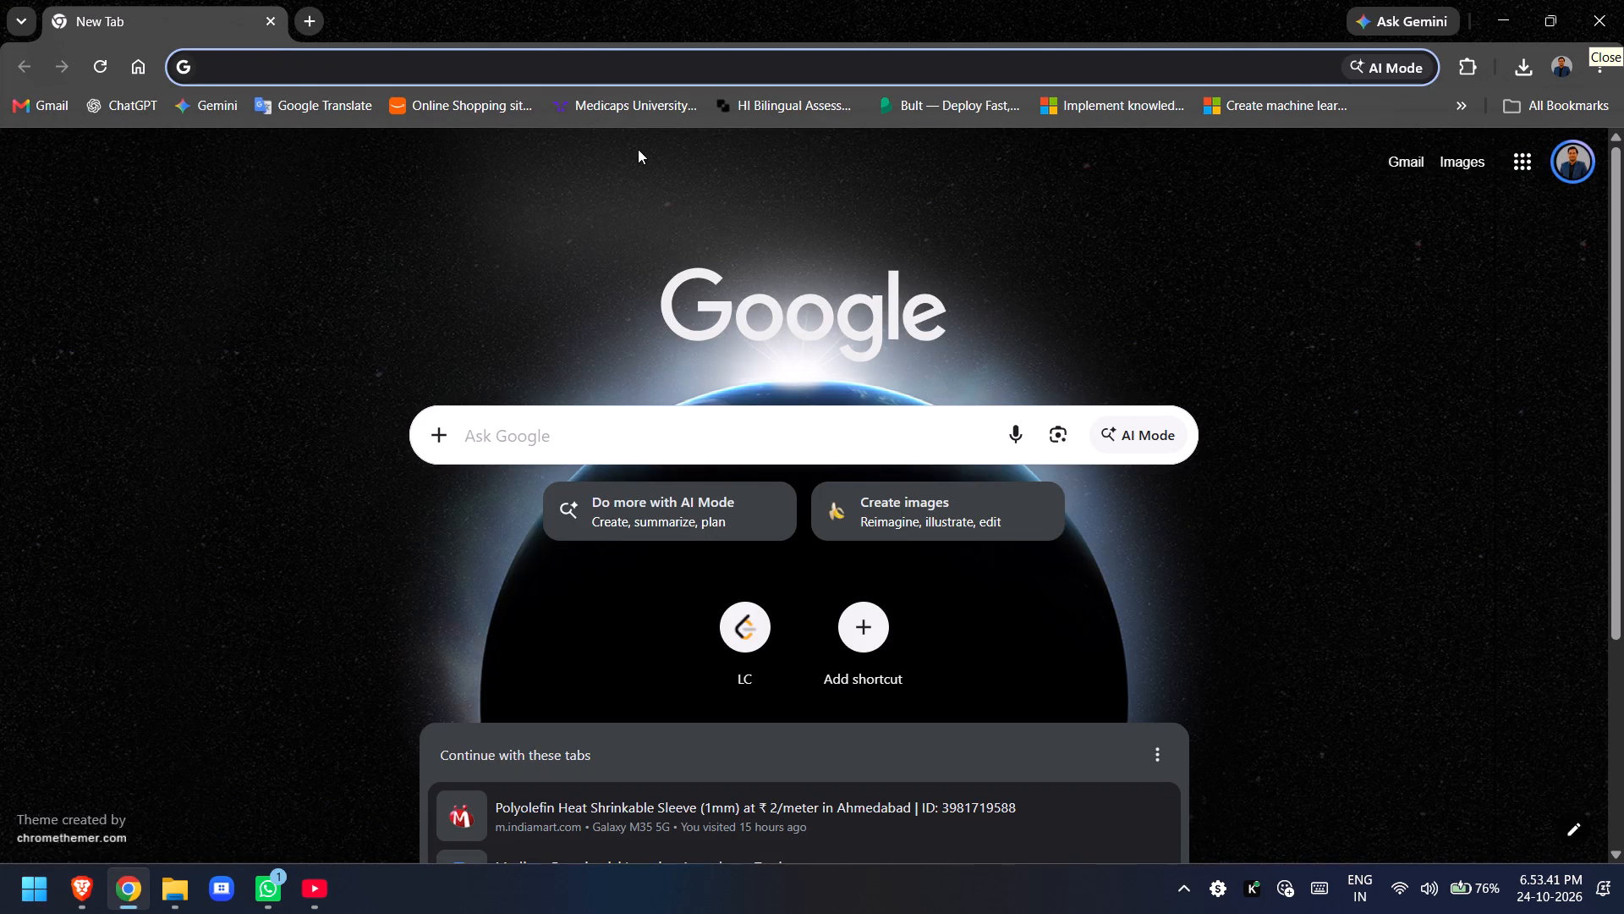
# Search Google for 123app and open the 123apps web apps site.
pyautogui.write('1213app')
pyautogui.press('BackSpace')
pyautogui.press('BackSpace')
pyautogui.press('BackSpace')
pyautogui.press('BackSpace')
pyautogui.press('BackSpace')
pyautogui.write('3app')
pyautogui.press('Return')
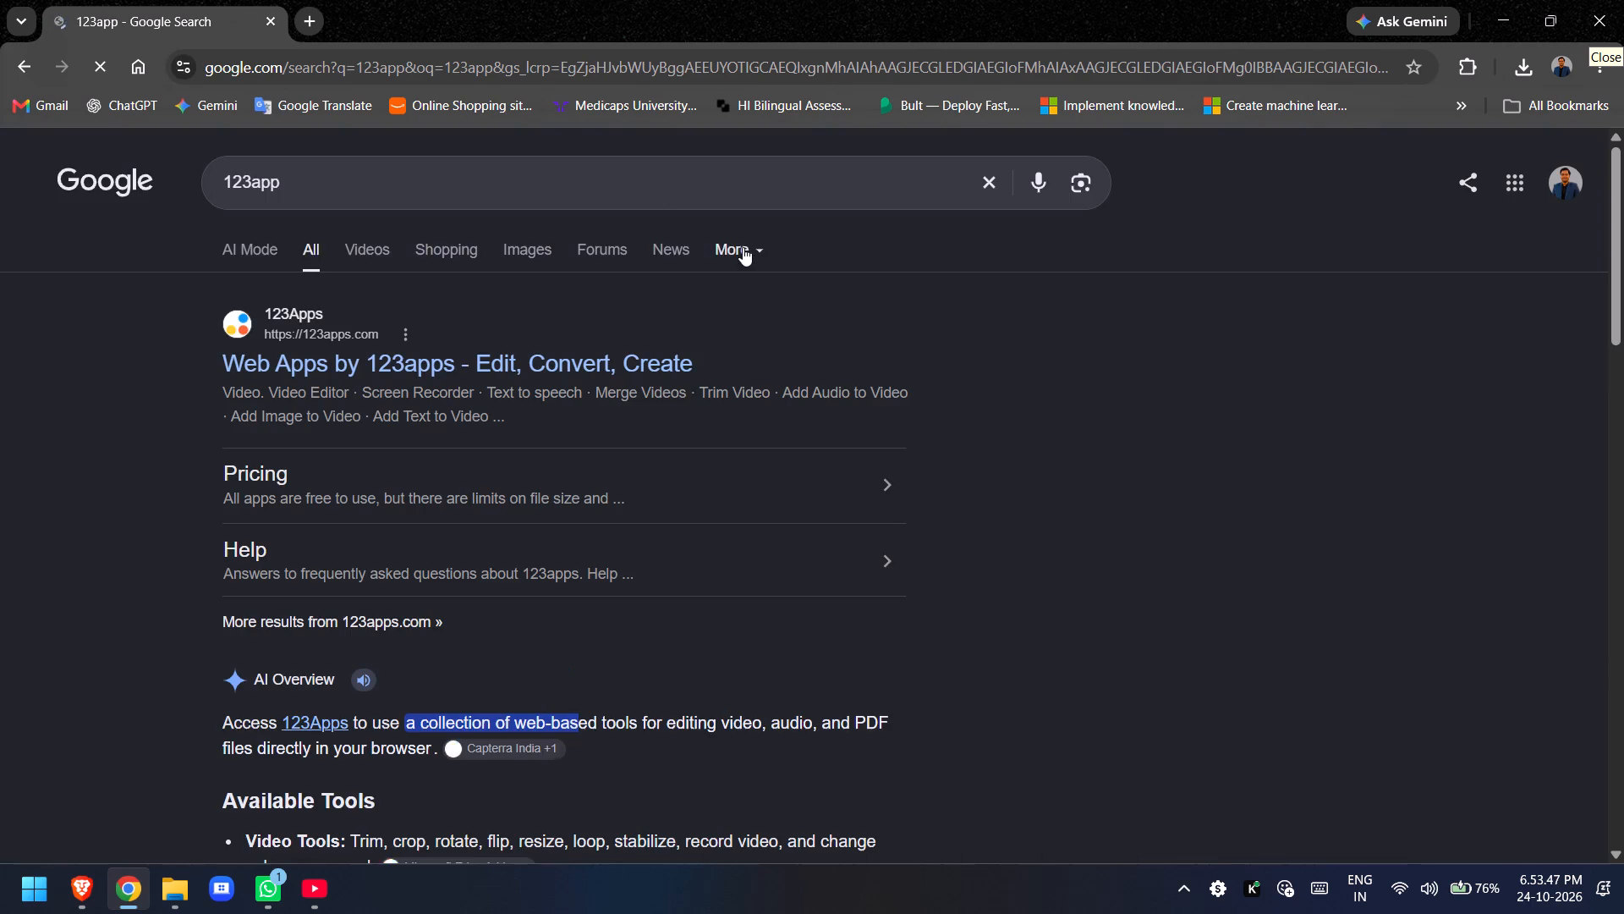
pyautogui.click(630, 361)
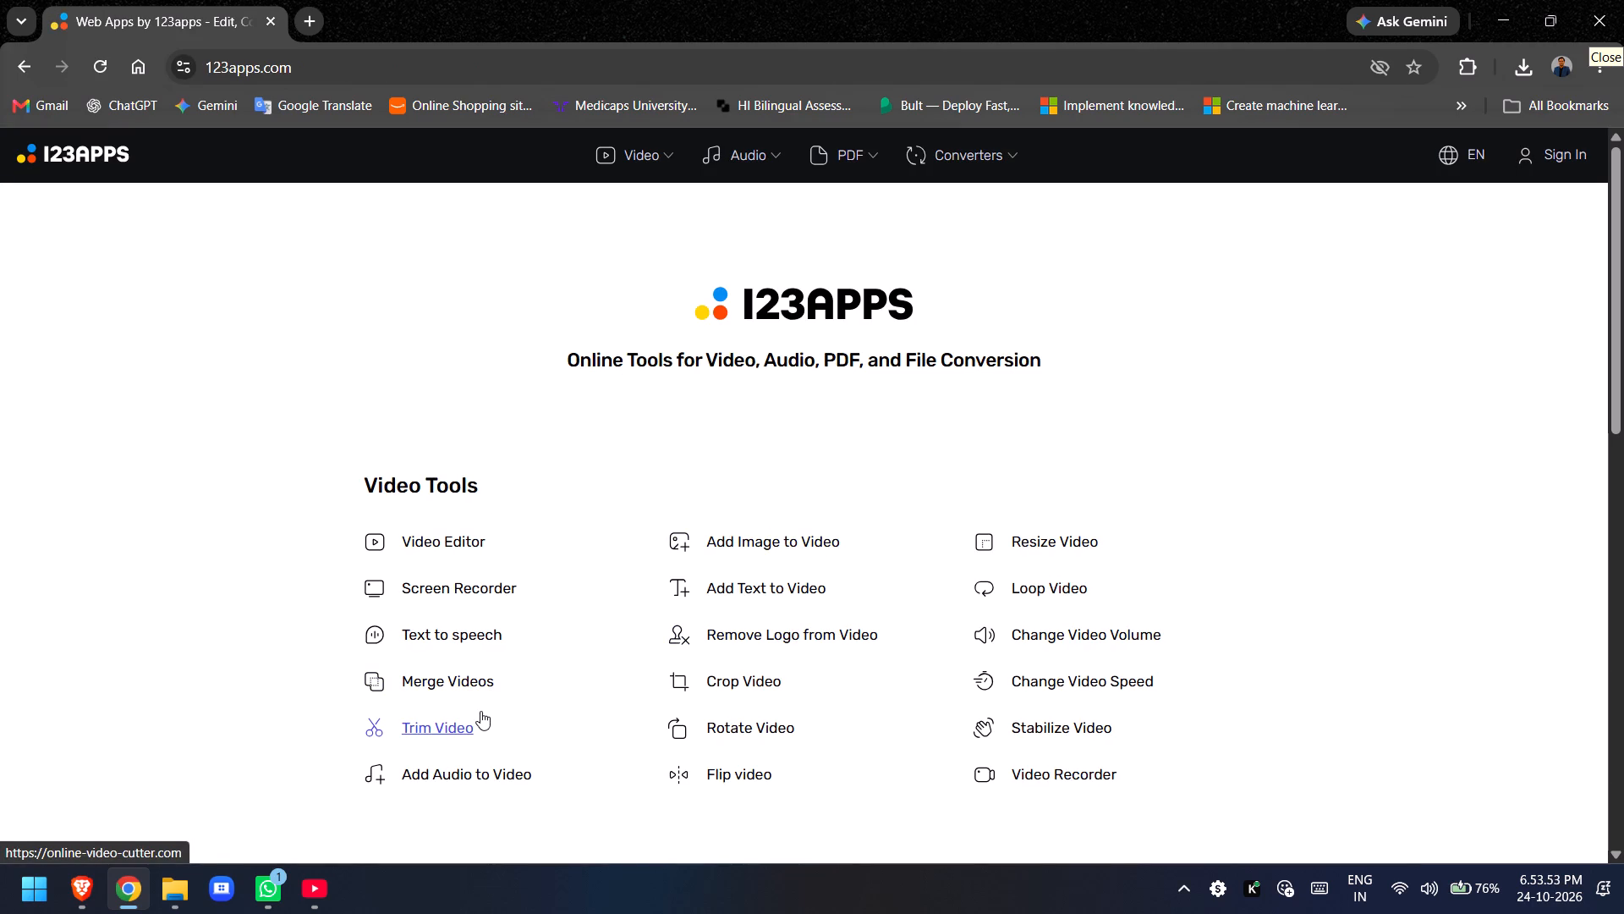
# Open the Audio Joiner tool from the 123apps site.
pyautogui.scroll(-4, 712, 476)
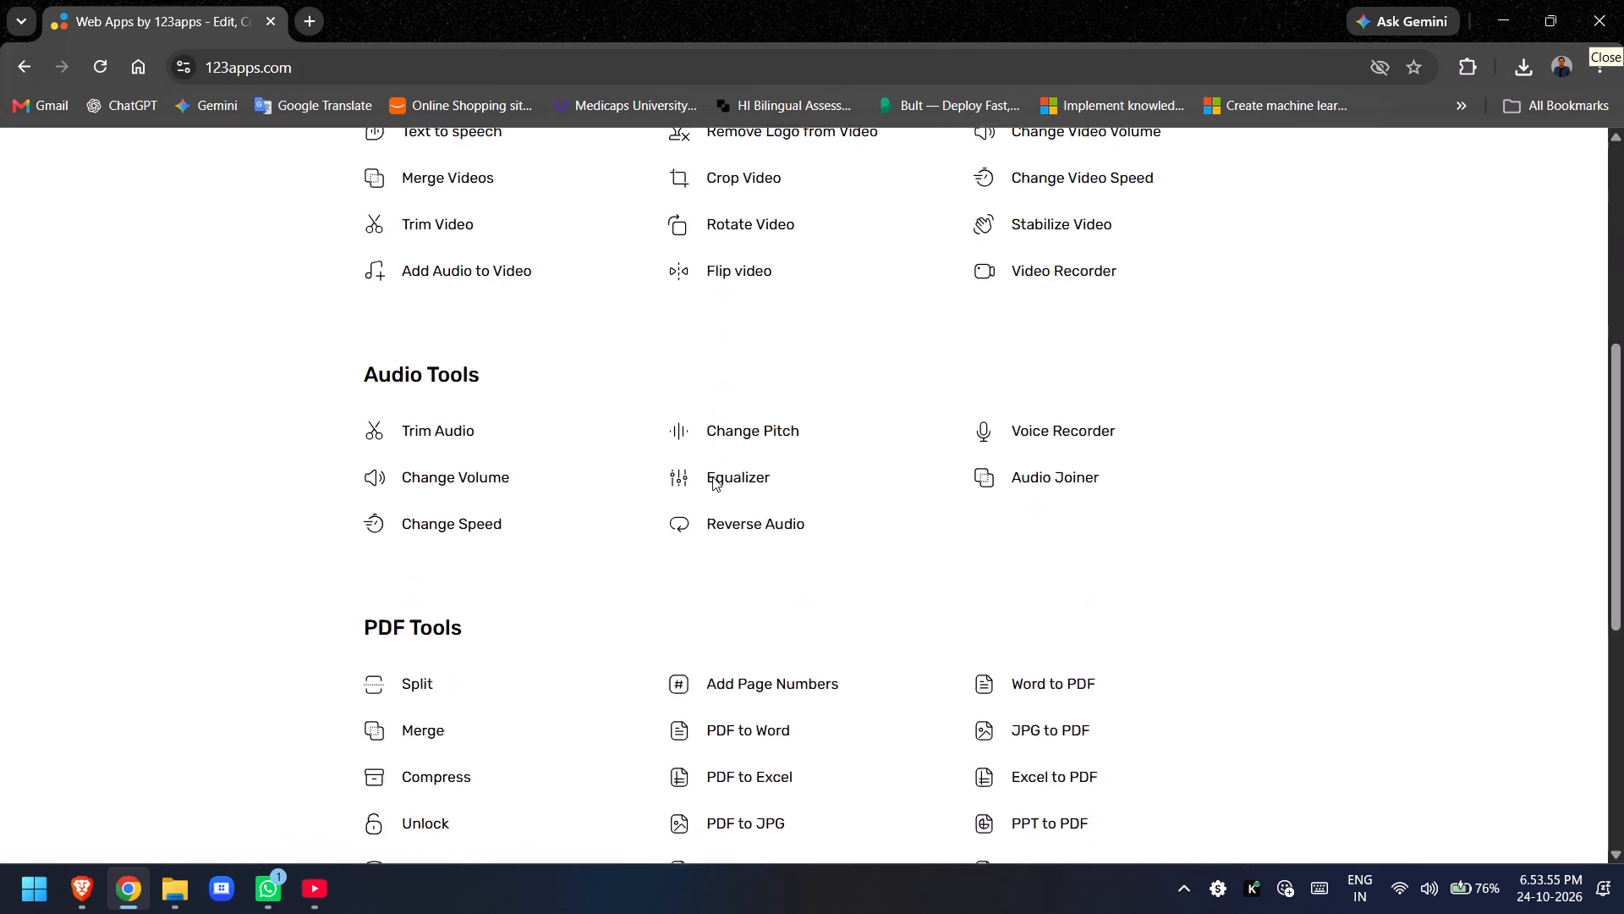
pyautogui.scroll(6, 712, 476)
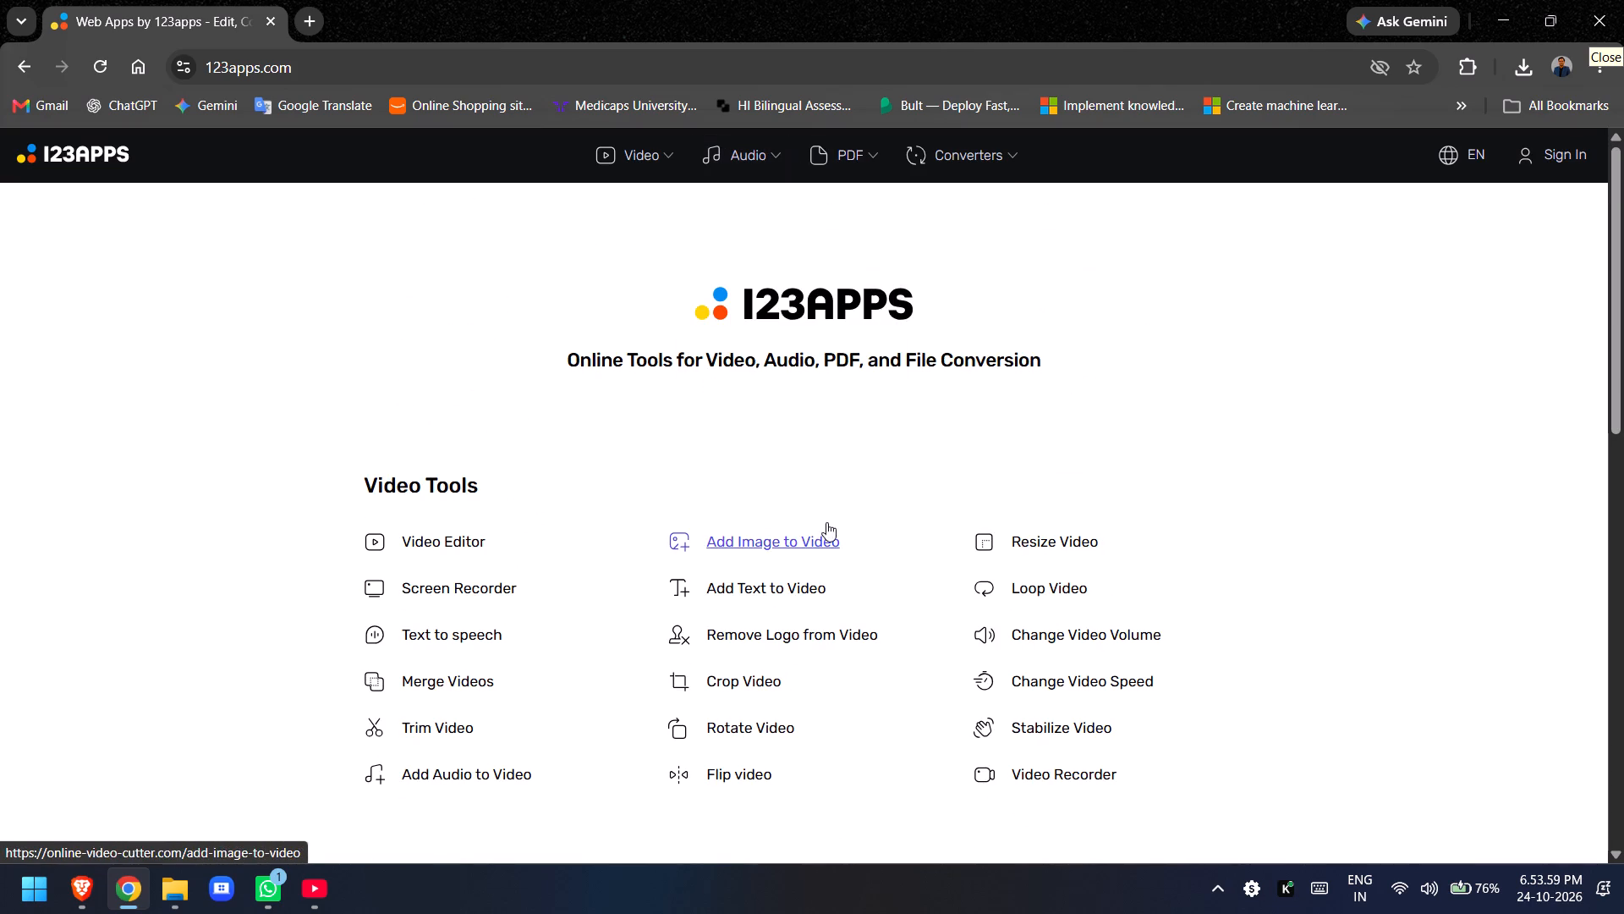
pyautogui.click(797, 465)
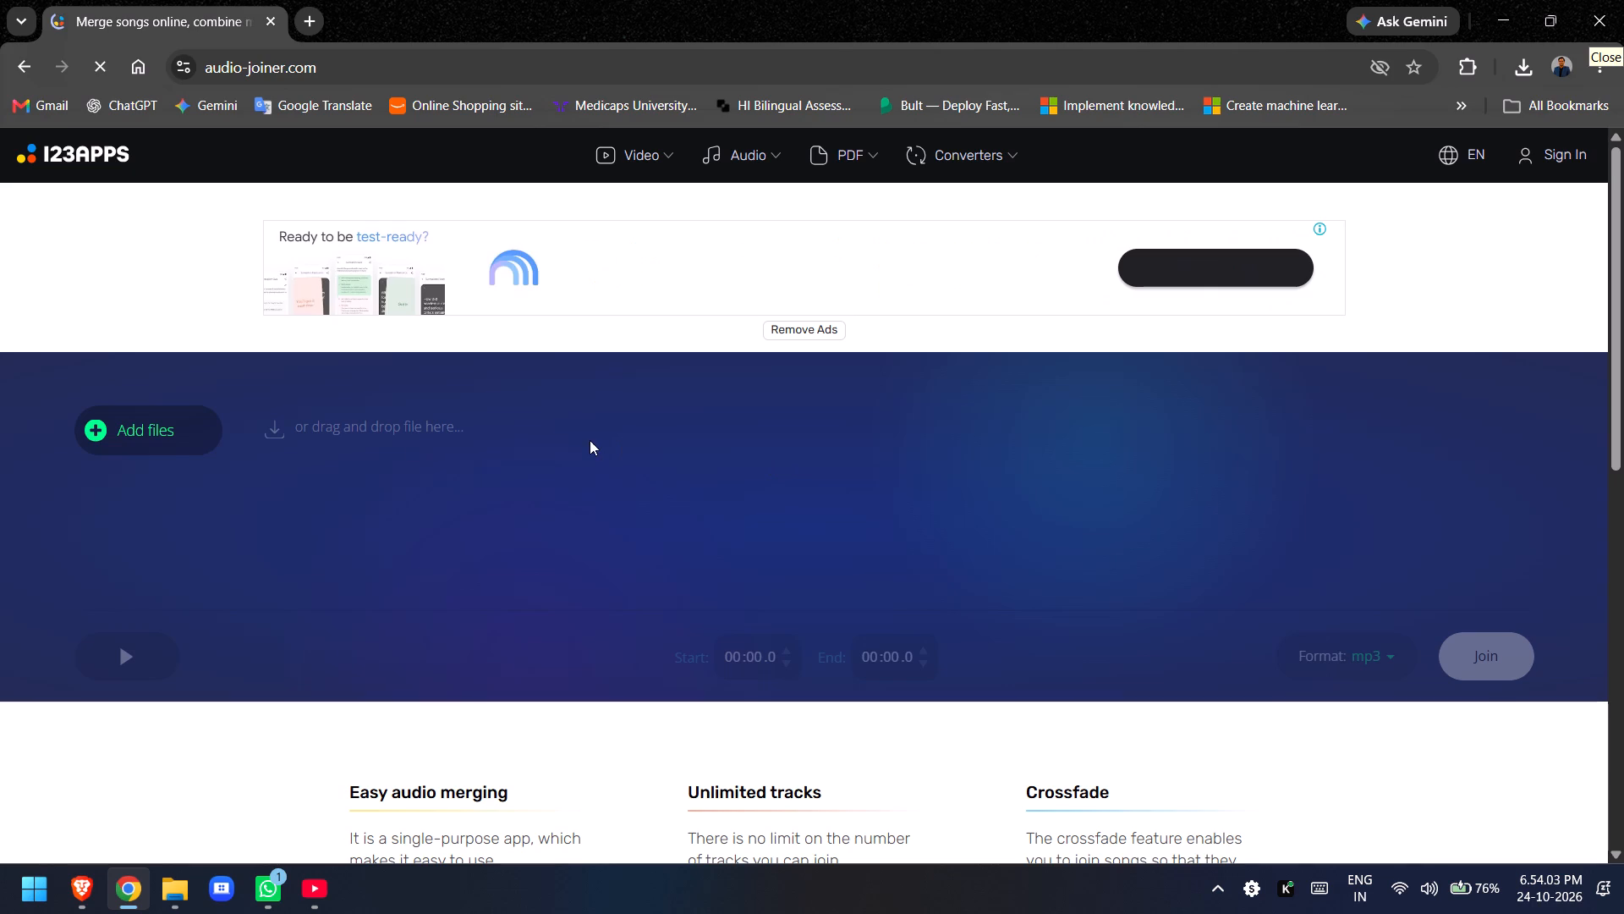
# Add the Shivranjani, Shri Ram and Sonabhadra MP3 files from Downloads > Mobile Devices to the audio joiner.
pyautogui.click(145, 453)
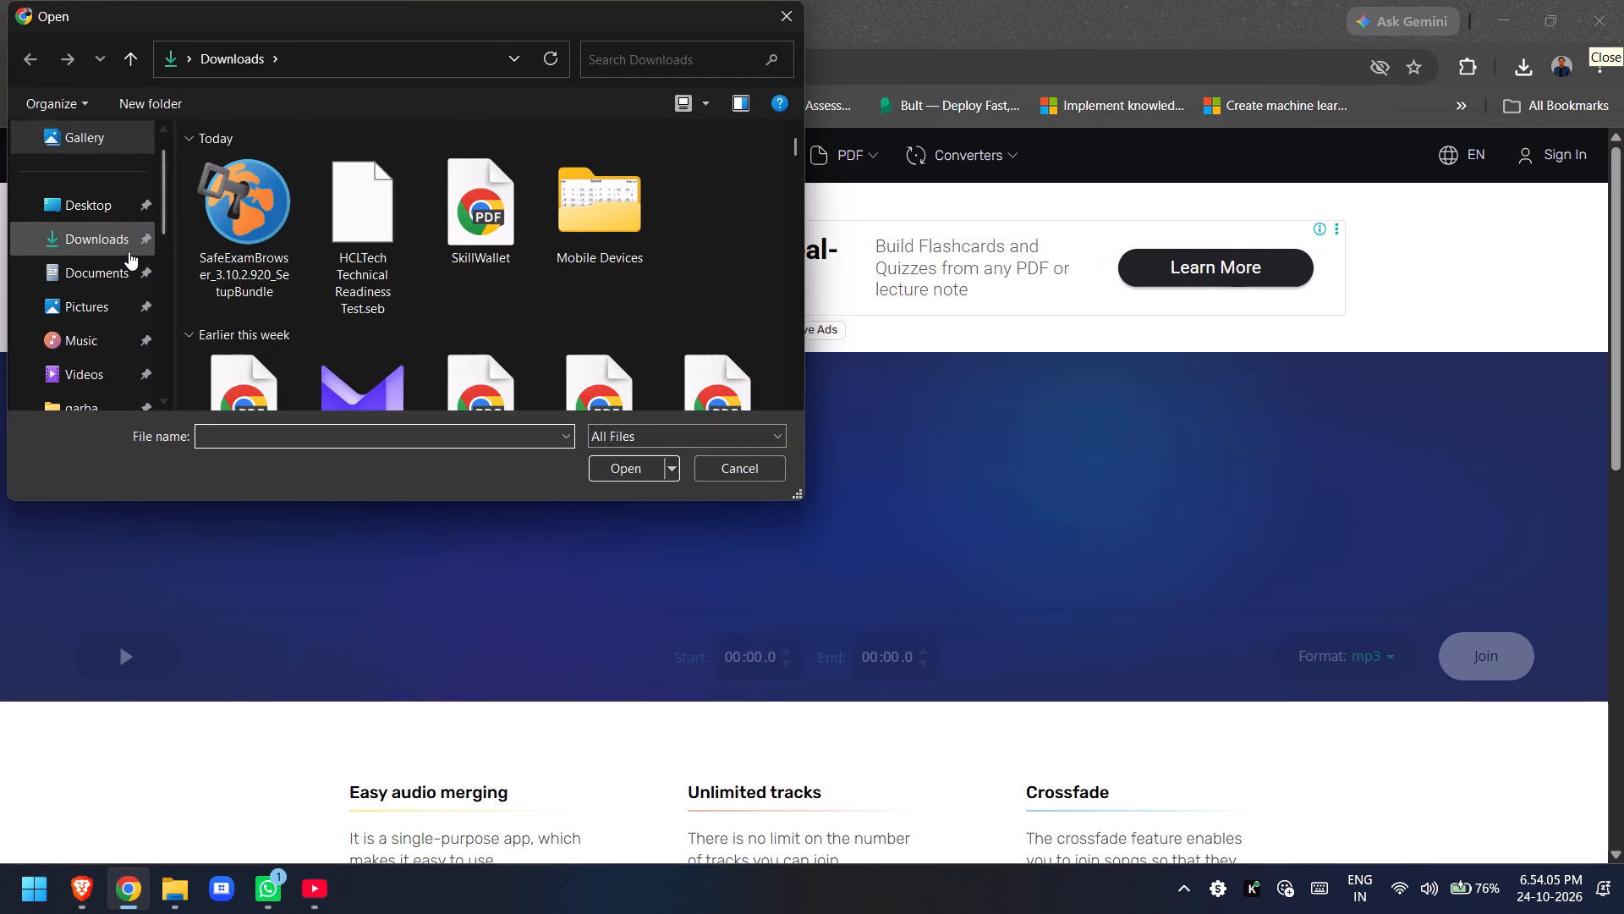
pyautogui.doubleClick(578, 229)
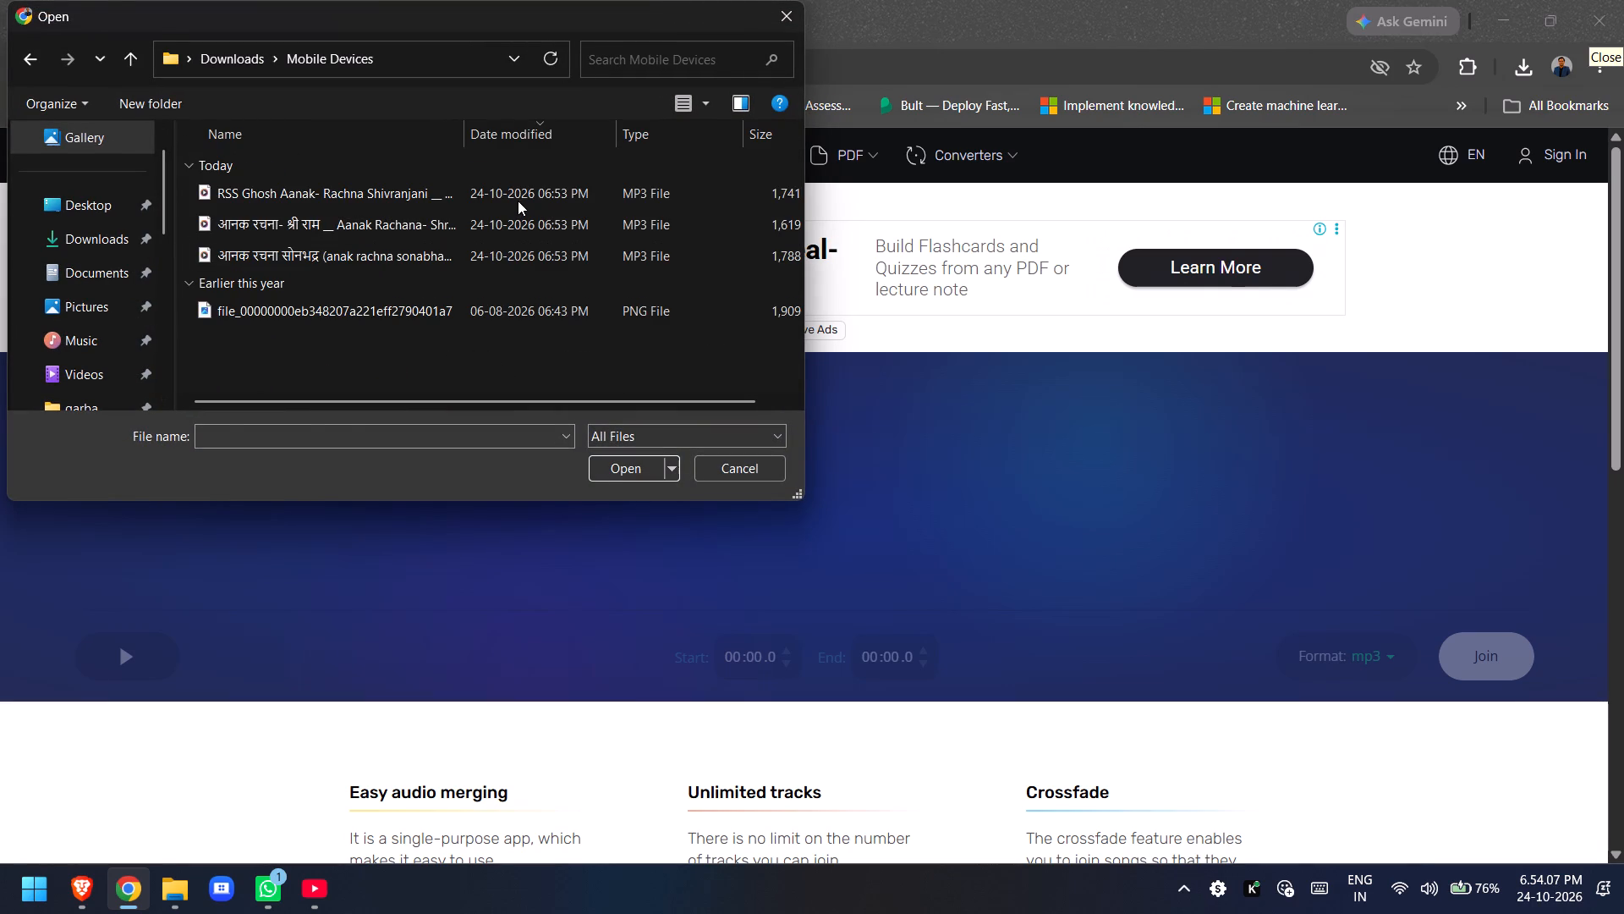
pyautogui.click(519, 200)
pyautogui.keyDown('ctrl'); pyautogui.click(506, 266); pyautogui.keyUp('ctrl')
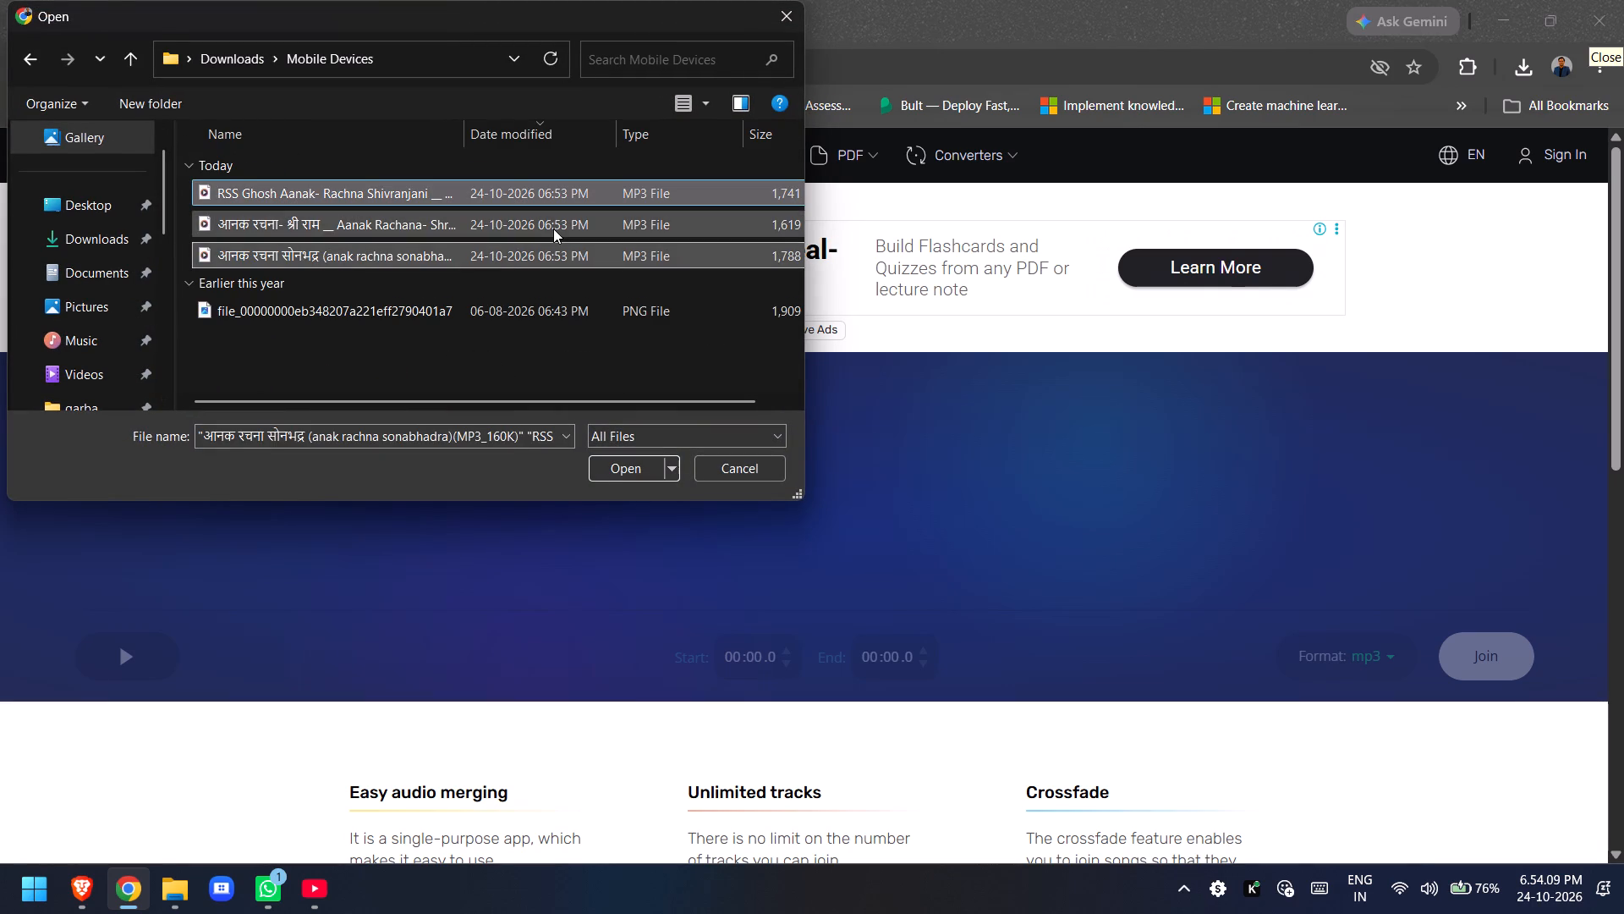
pyautogui.keyDown('ctrl'); pyautogui.click(553, 228); pyautogui.keyUp('ctrl')
pyautogui.click(617, 480)
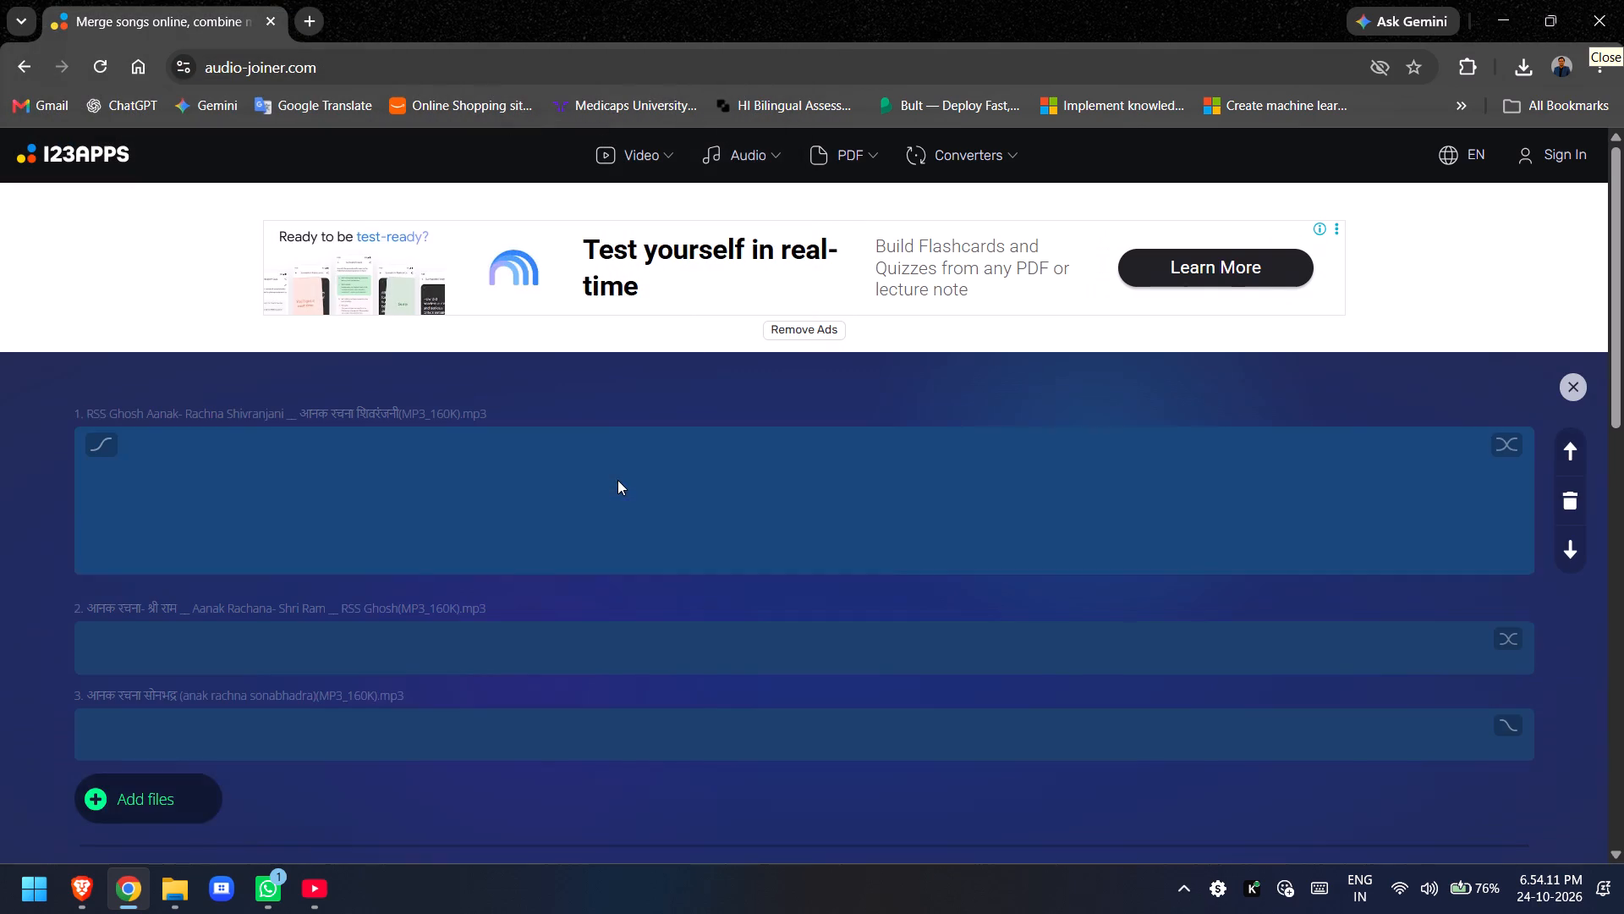
# Reorder the tracks so Sonabhadra comes second and Shri Ram third.
pyautogui.scroll(-1, 617, 480)
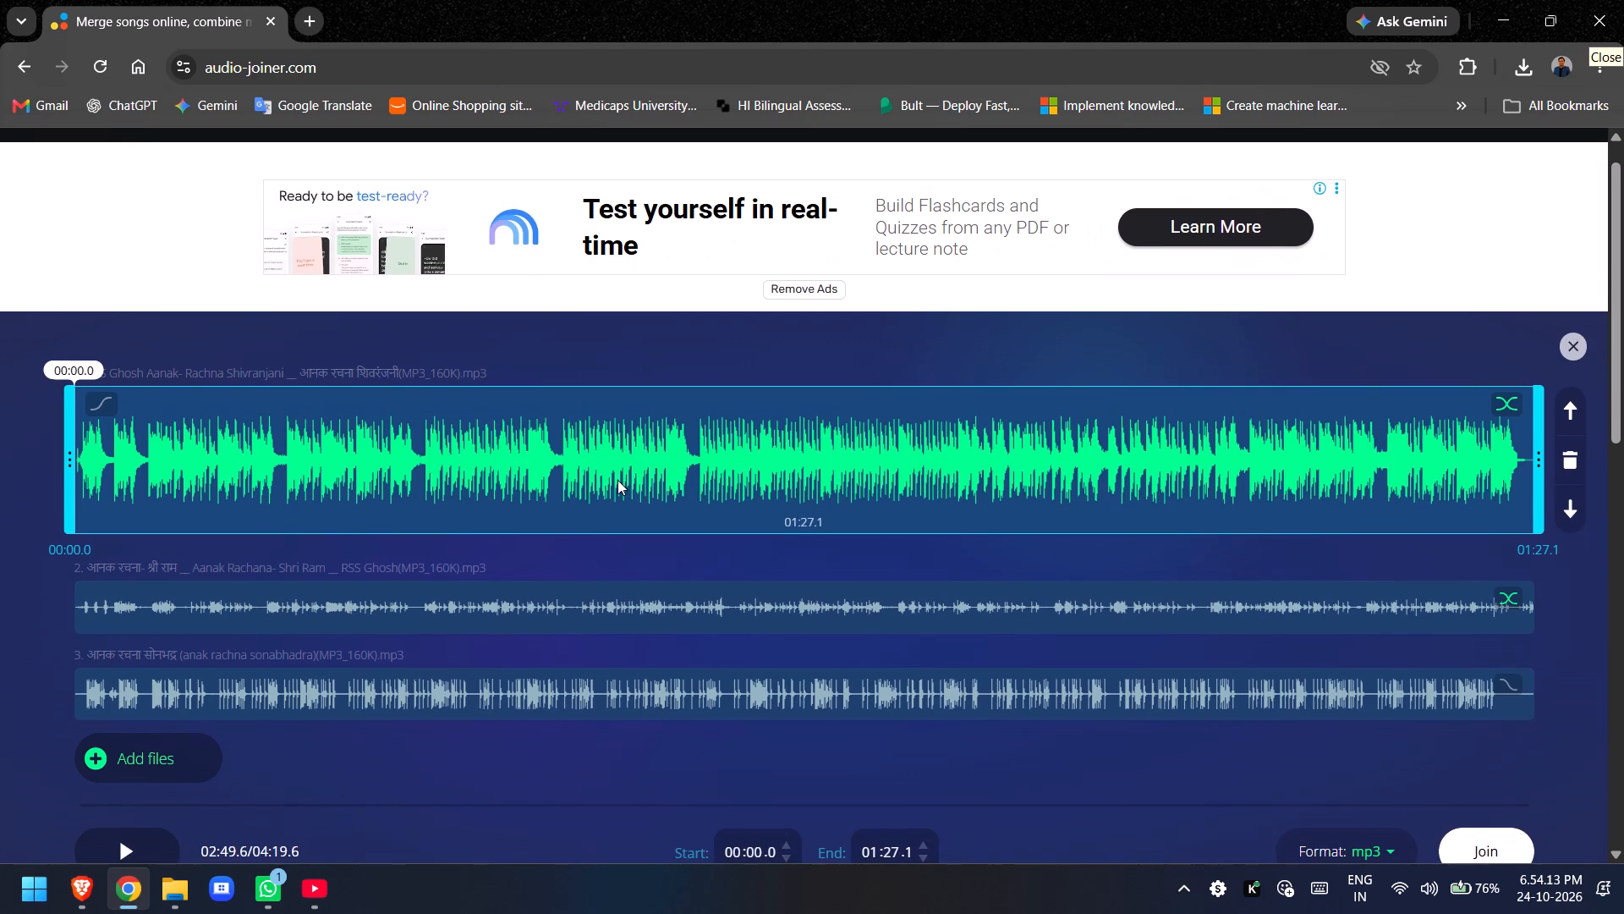
pyautogui.scroll(-1, 617, 480)
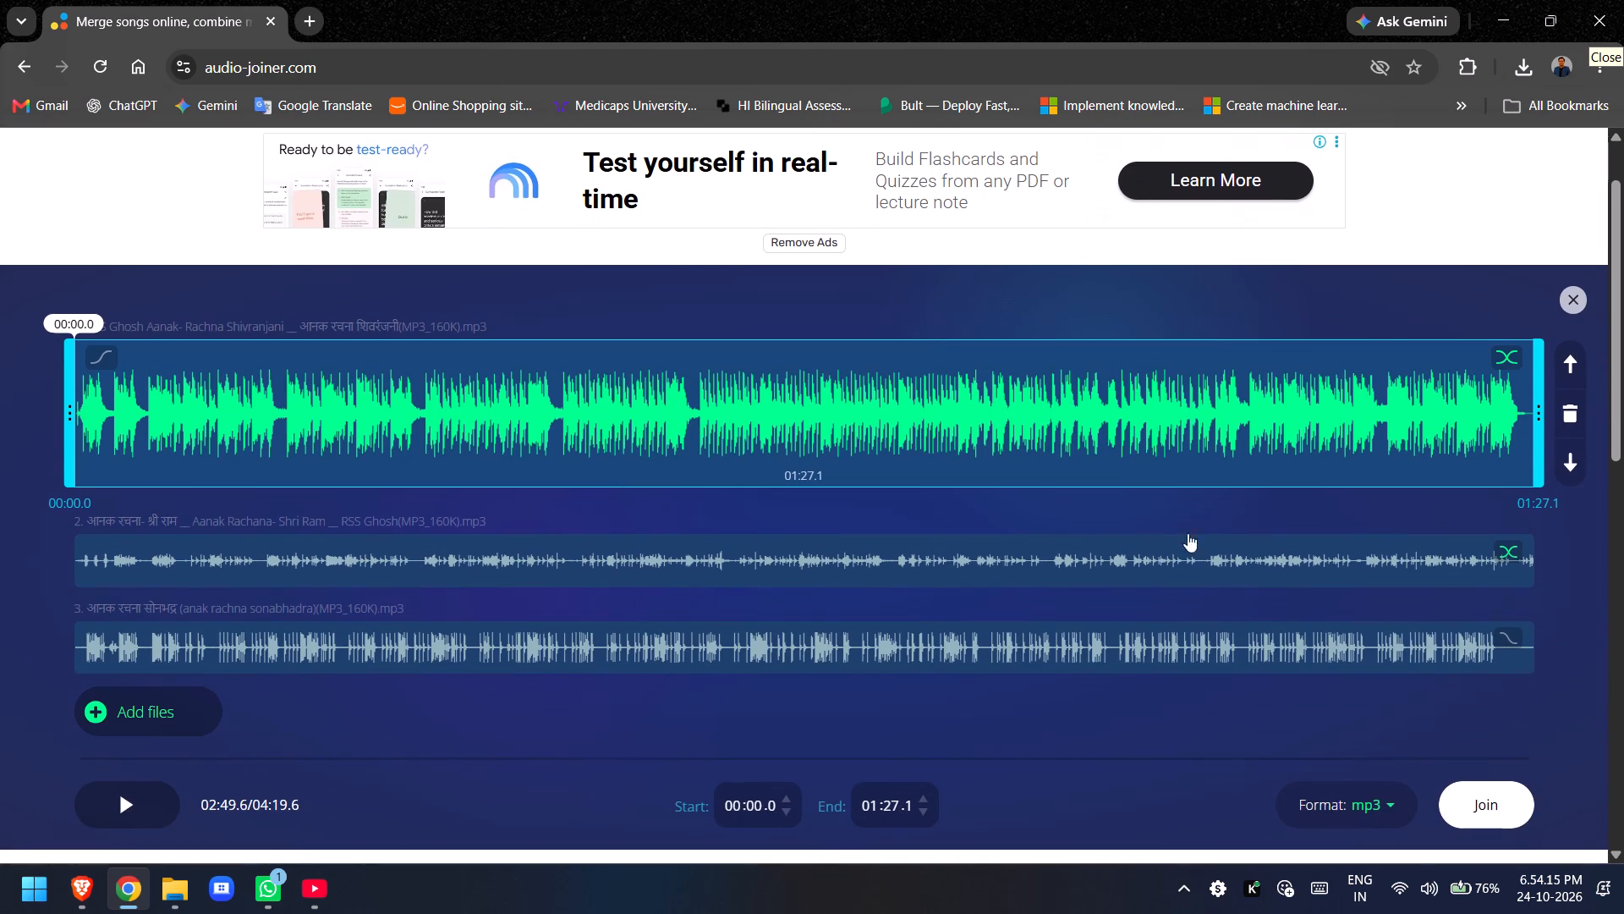
pyautogui.moveTo(1412, 569); pyautogui.dragTo(1424, 689)
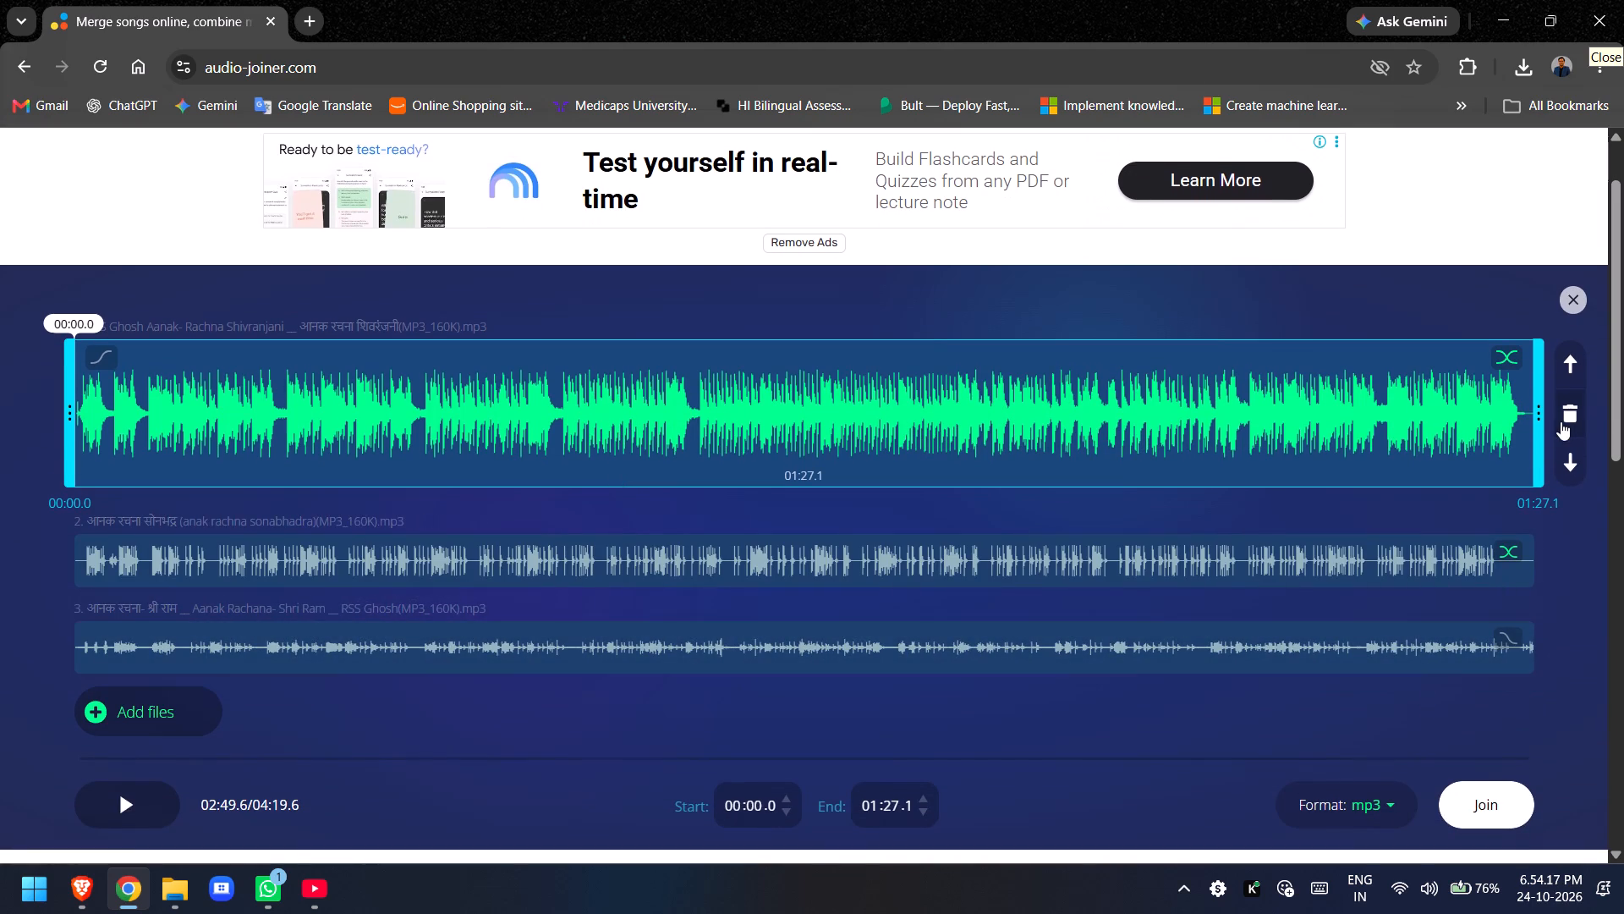
# Disable the cross-fade at the end of the first and second tracks.
pyautogui.click(1510, 352)
pyautogui.click(1507, 542)
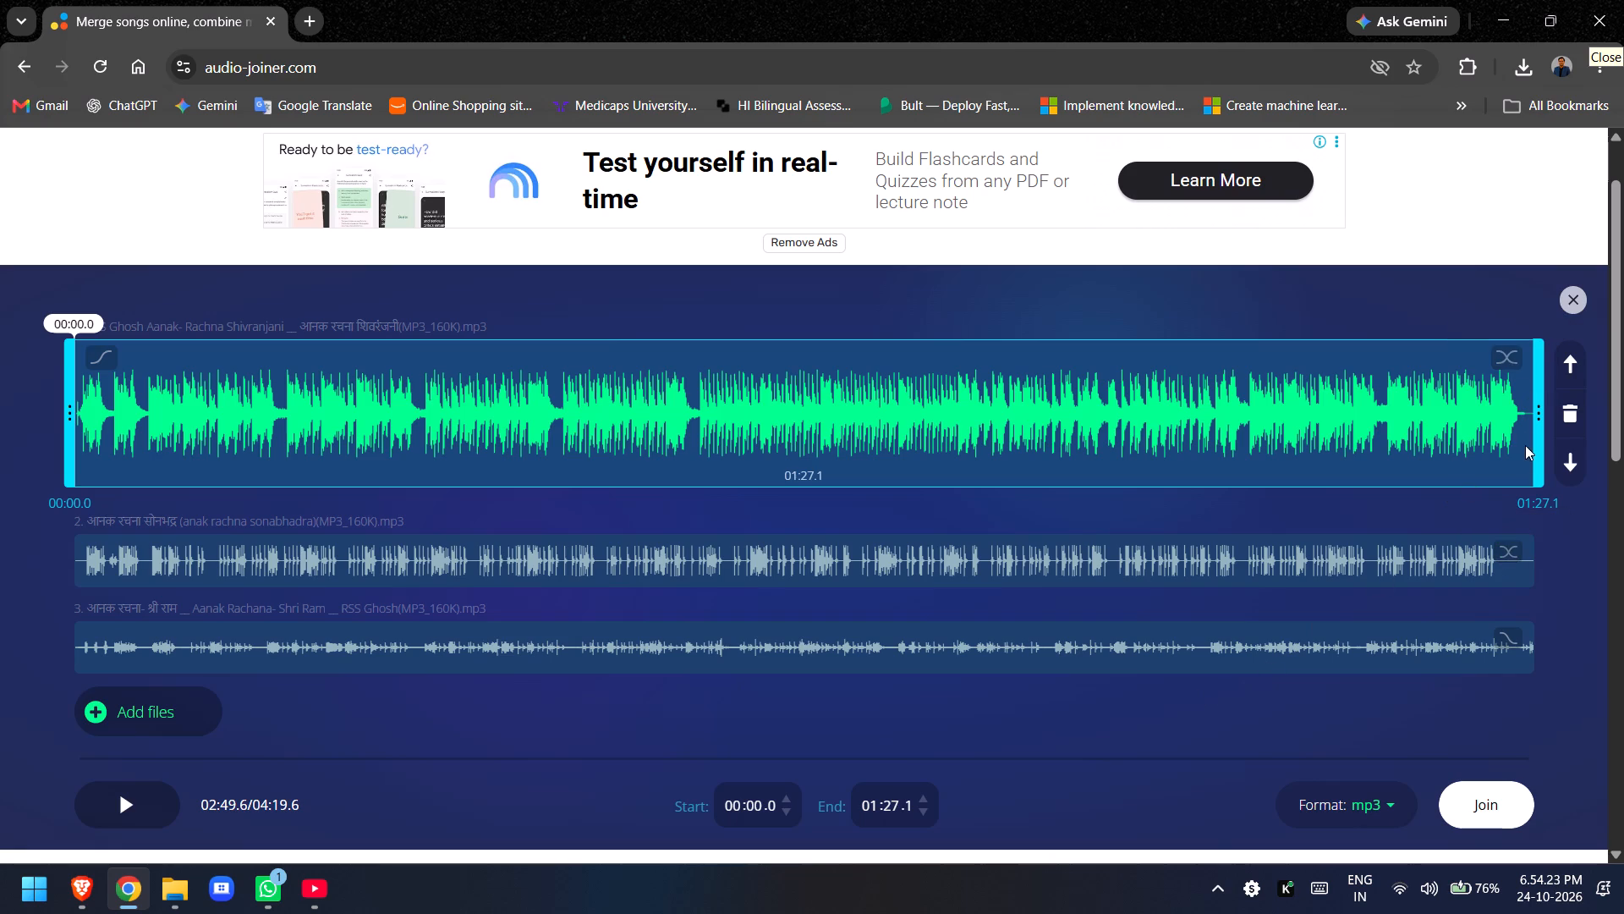
# Trim the end of the first track, Shivranjani, to about 01:25.6 and play its ending.
pyautogui.moveTo(1535, 408); pyautogui.dragTo(1509, 416)
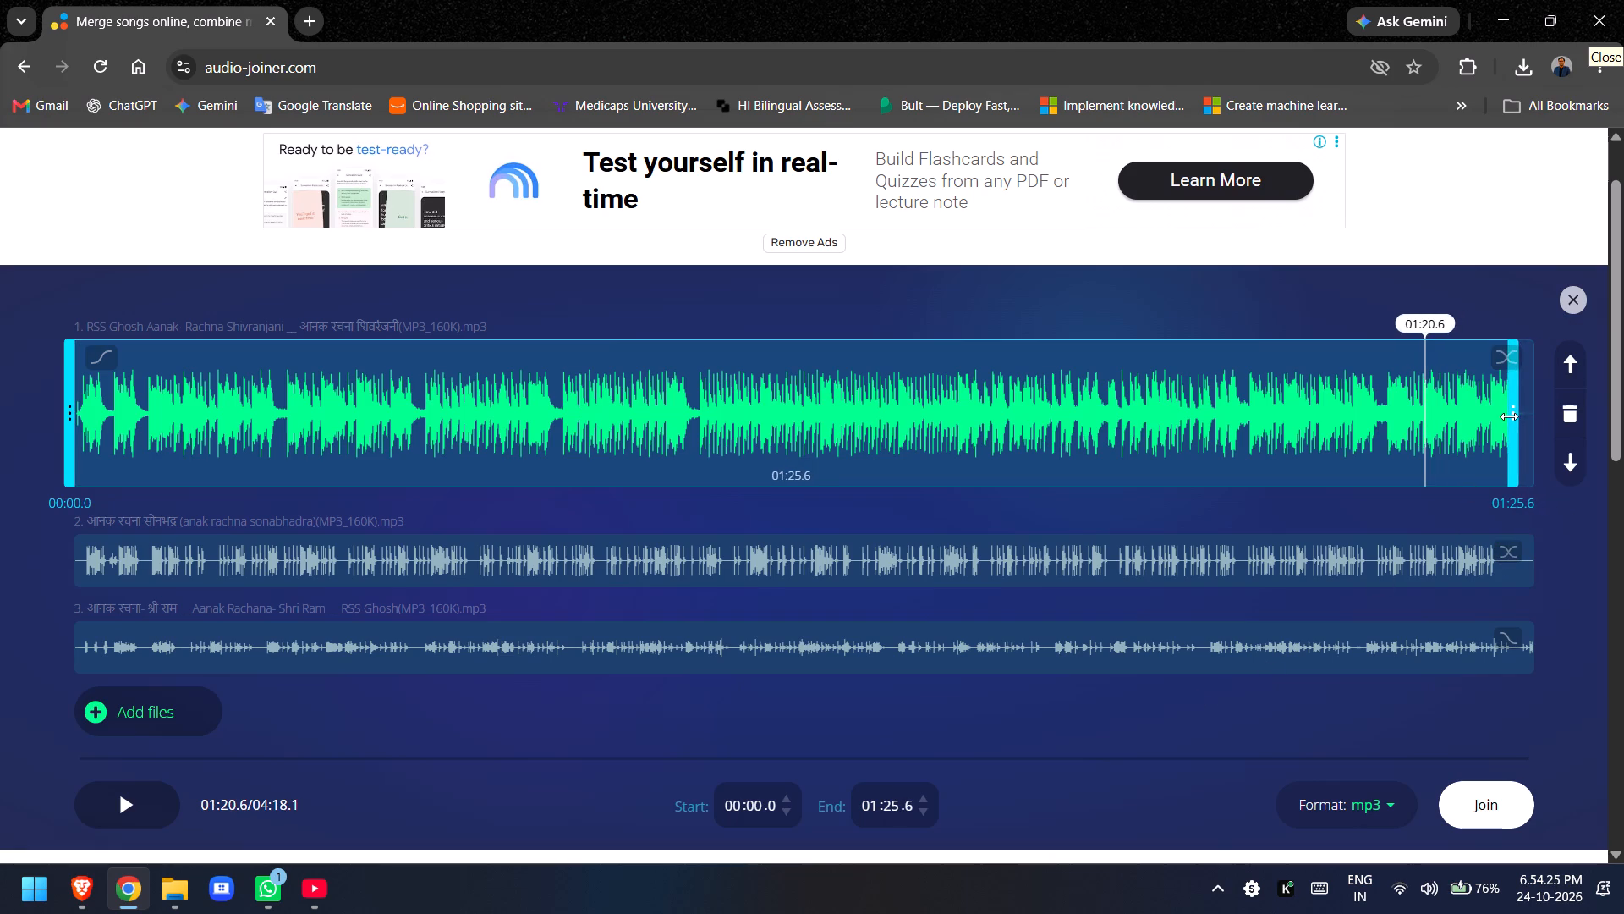
pyautogui.press('space')
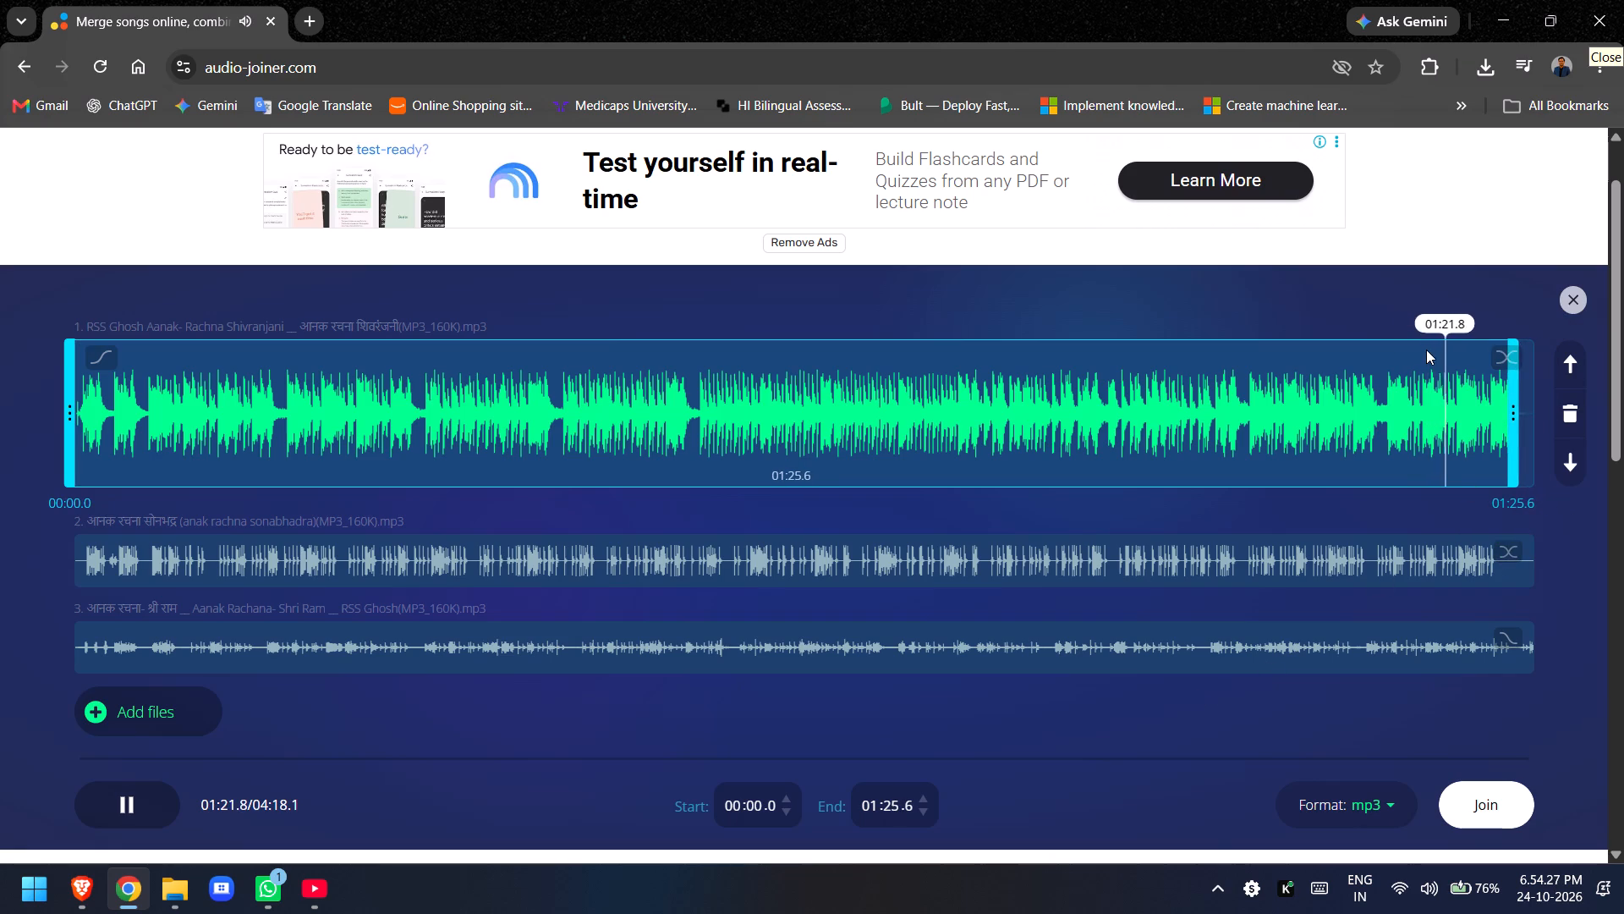
# Trim the second track, Sonabhadra, to start at about 00:08.8 and end at about 01:27.7.
pyautogui.click(233, 589)
pyautogui.click(178, 574)
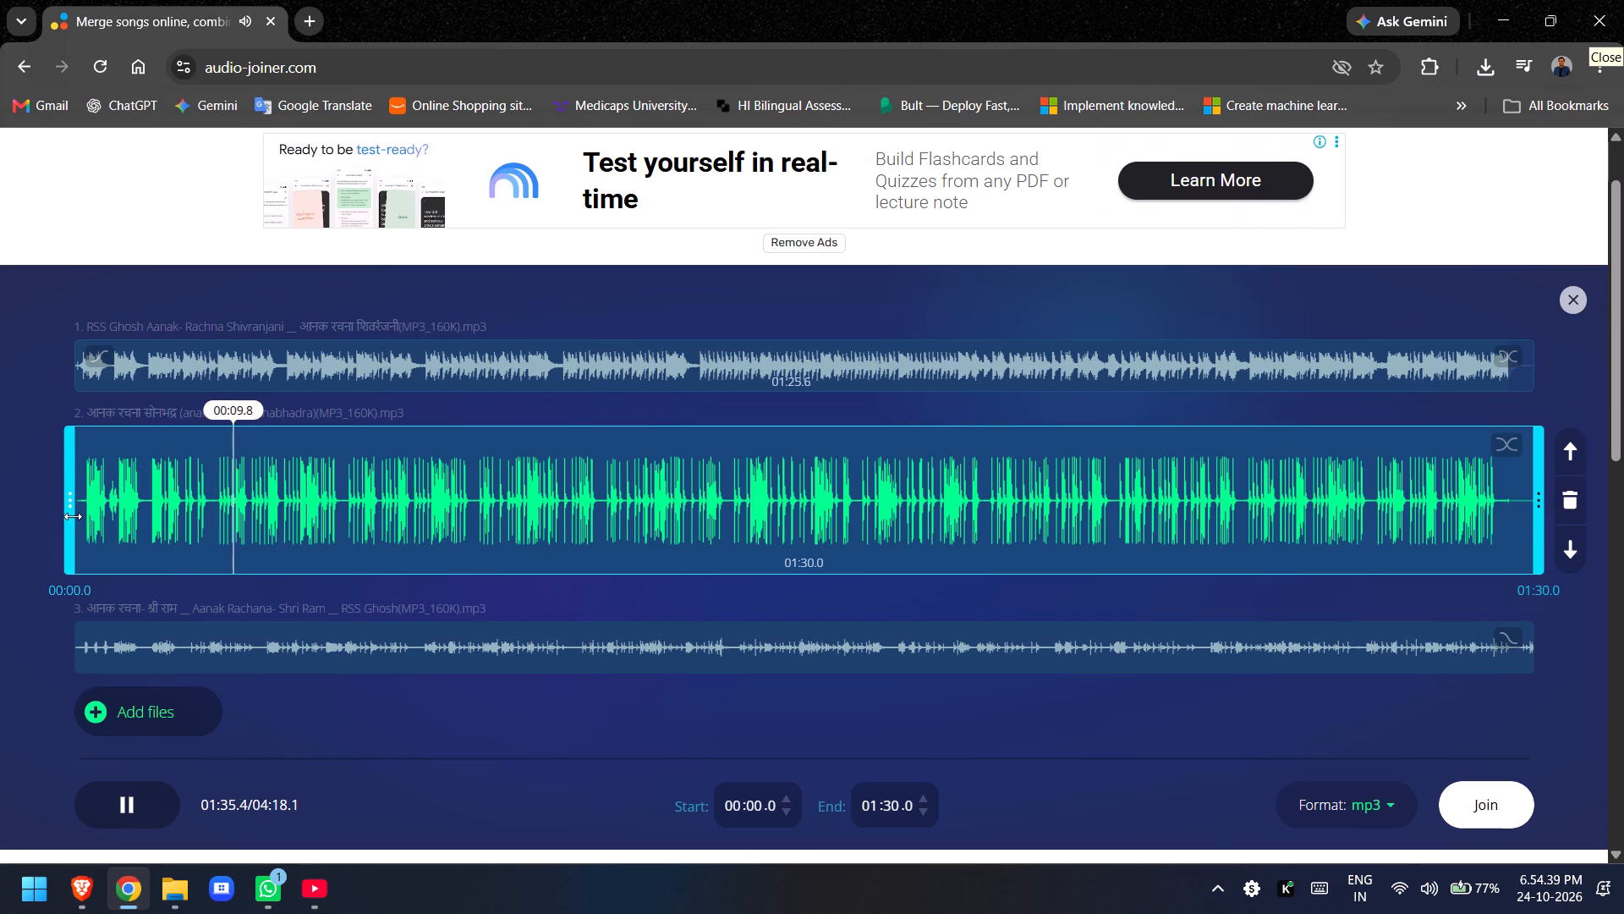
pyautogui.moveTo(73, 516); pyautogui.dragTo(184, 520)
pyautogui.moveTo(184, 520); pyautogui.dragTo(193, 521)
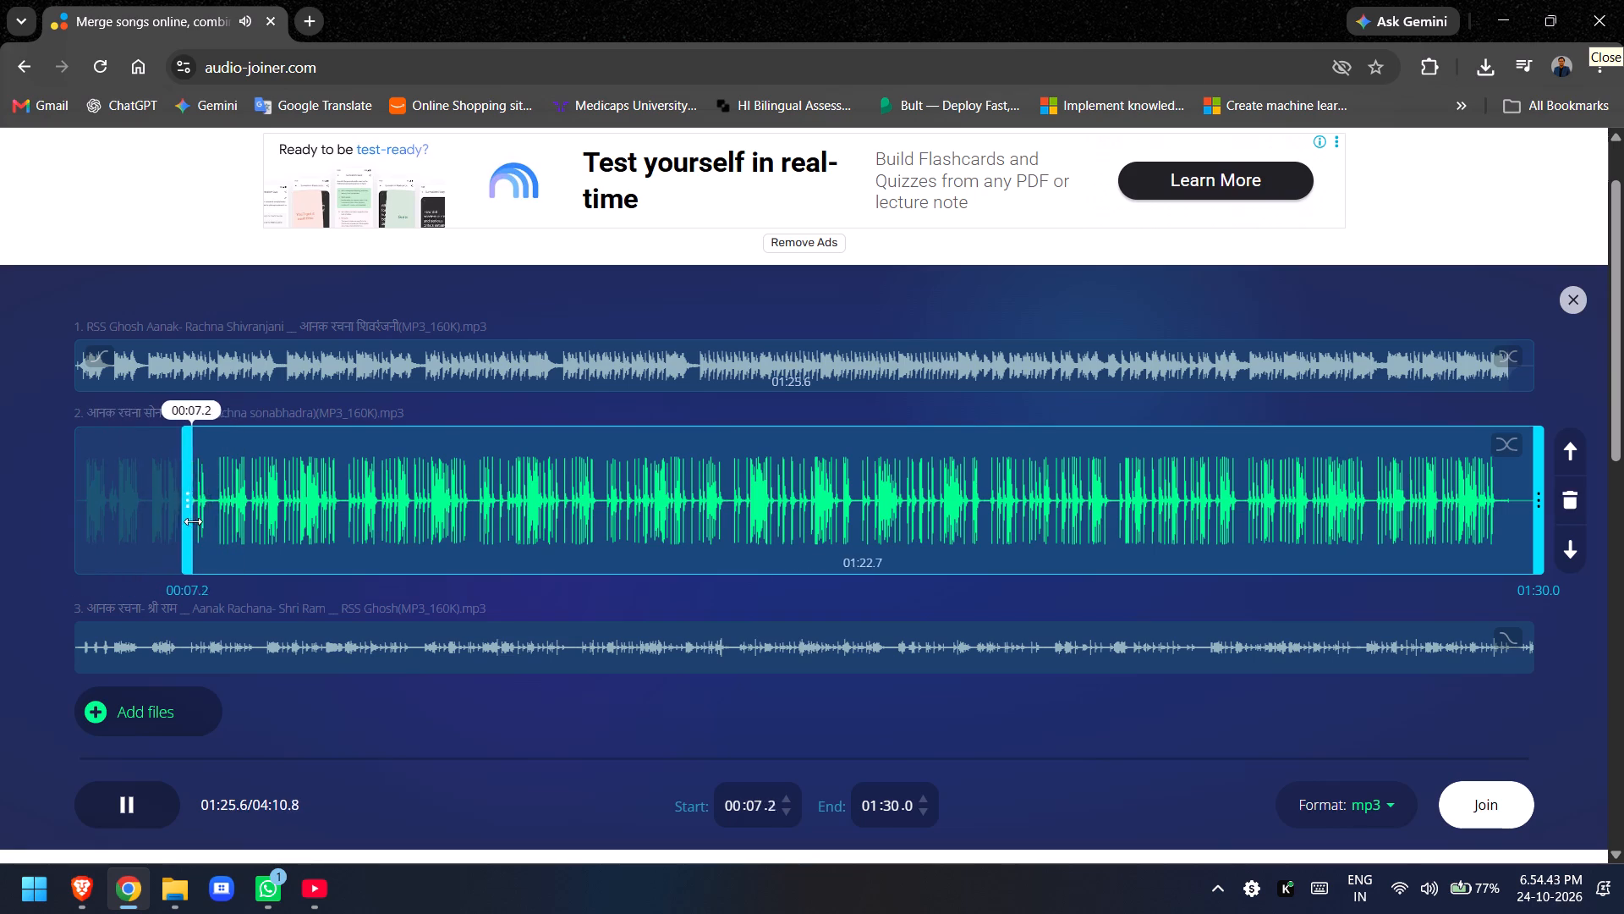
pyautogui.moveTo(193, 521); pyautogui.dragTo(217, 520)
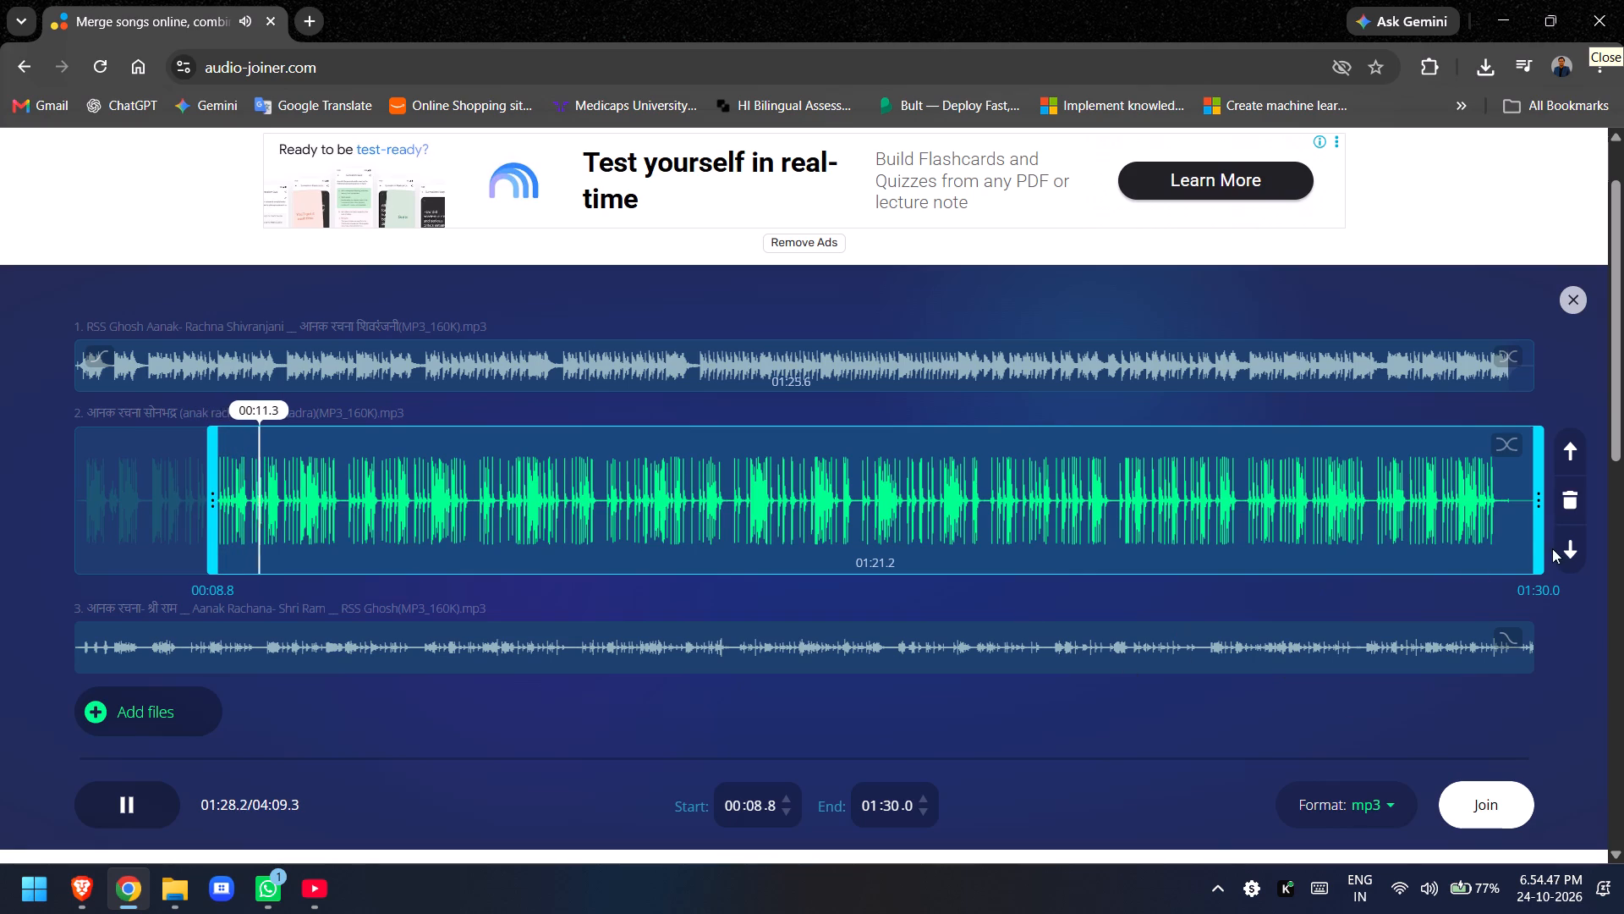
pyautogui.moveTo(1540, 509); pyautogui.dragTo(1496, 510)
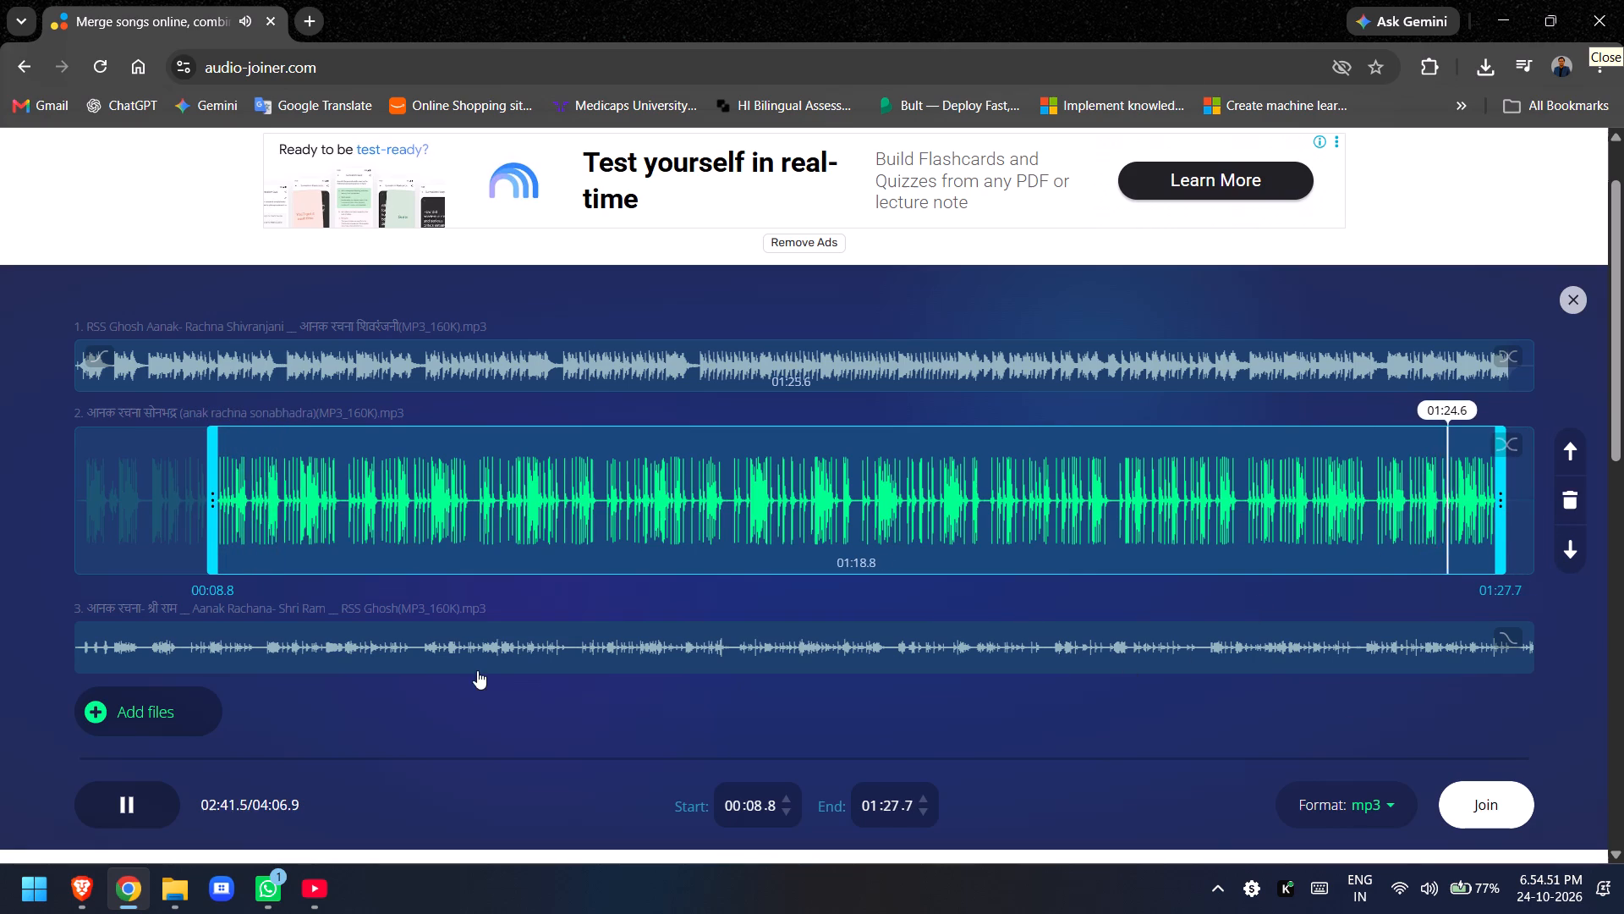
# Trim the third track, Shri Ram, to start at about 00:06.4 and end at about 01:20.6.
pyautogui.click(107, 641)
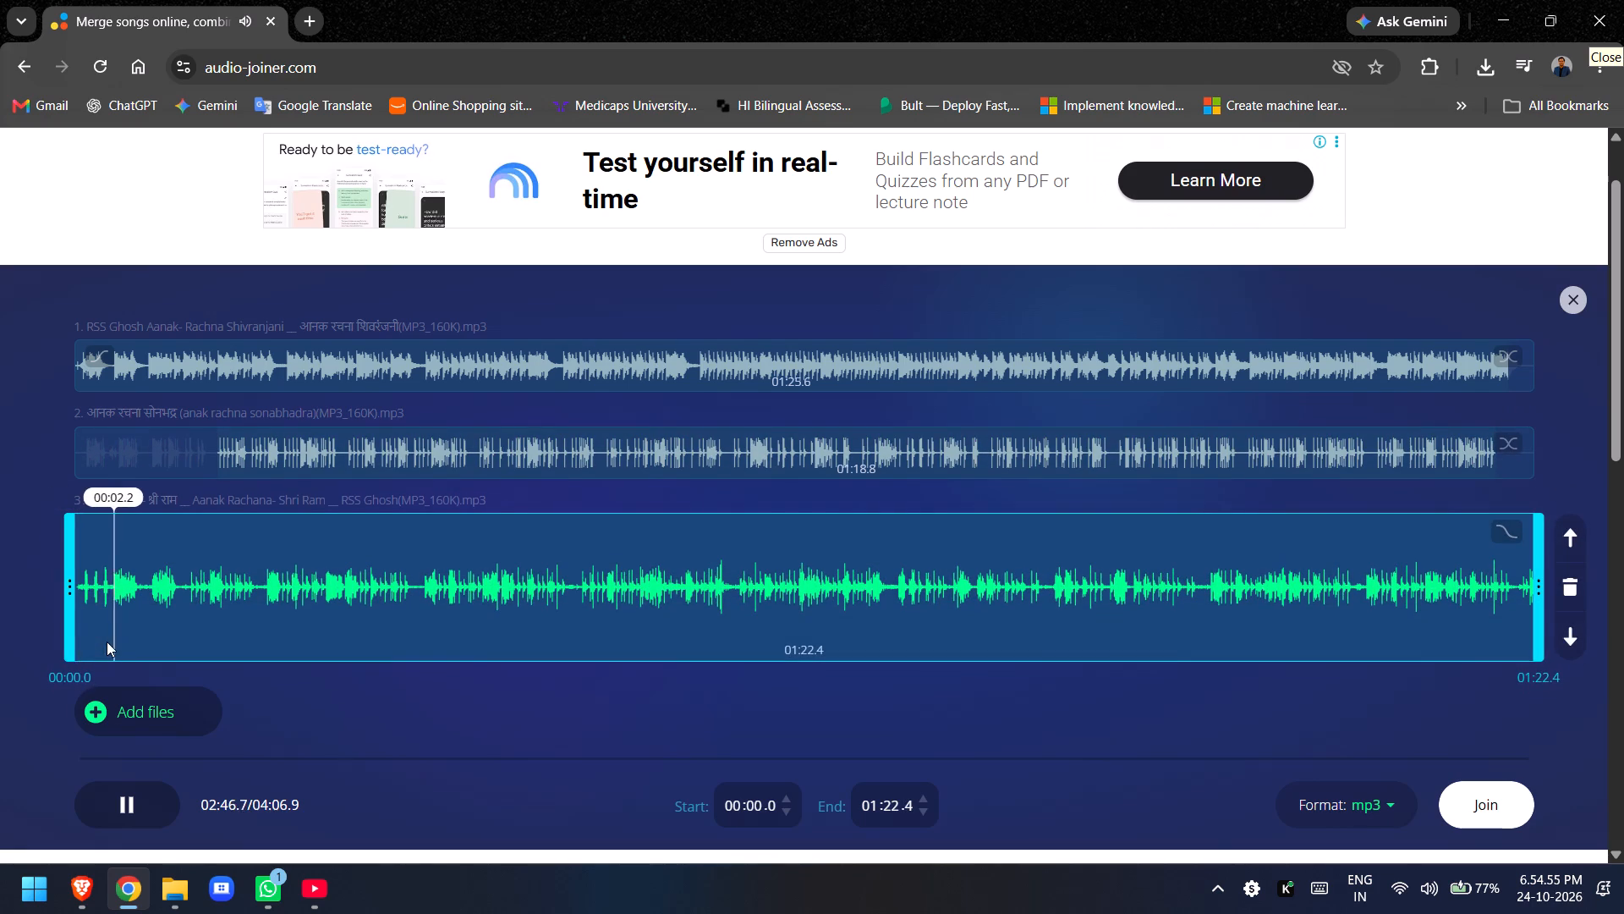
pyautogui.moveTo(74, 611); pyautogui.dragTo(173, 611)
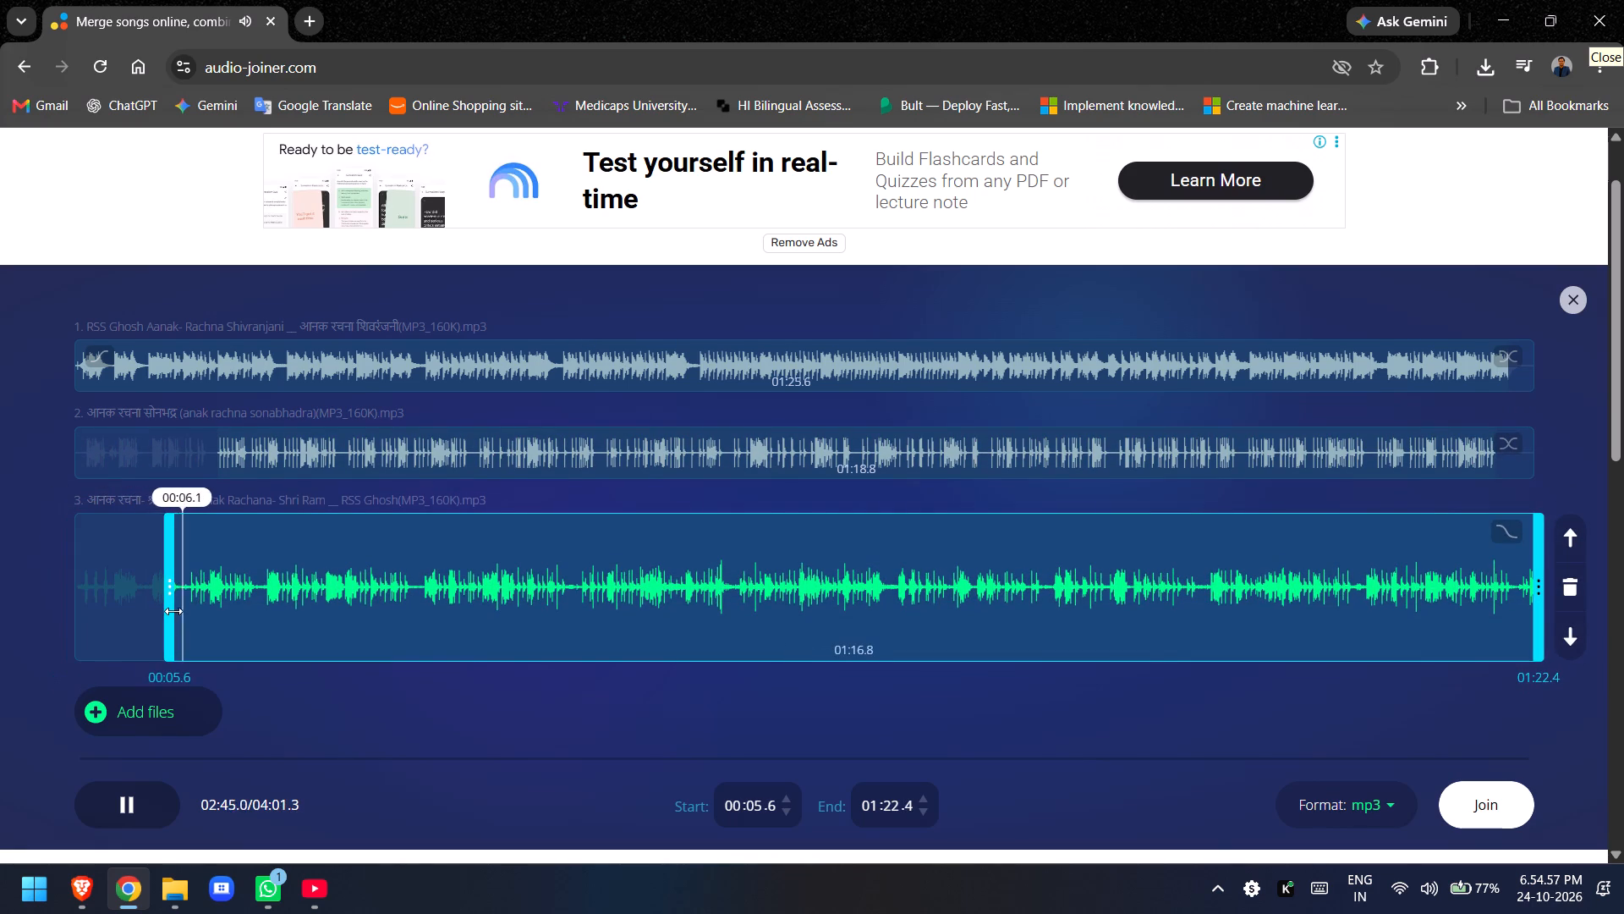
pyautogui.moveTo(173, 611); pyautogui.dragTo(179, 611)
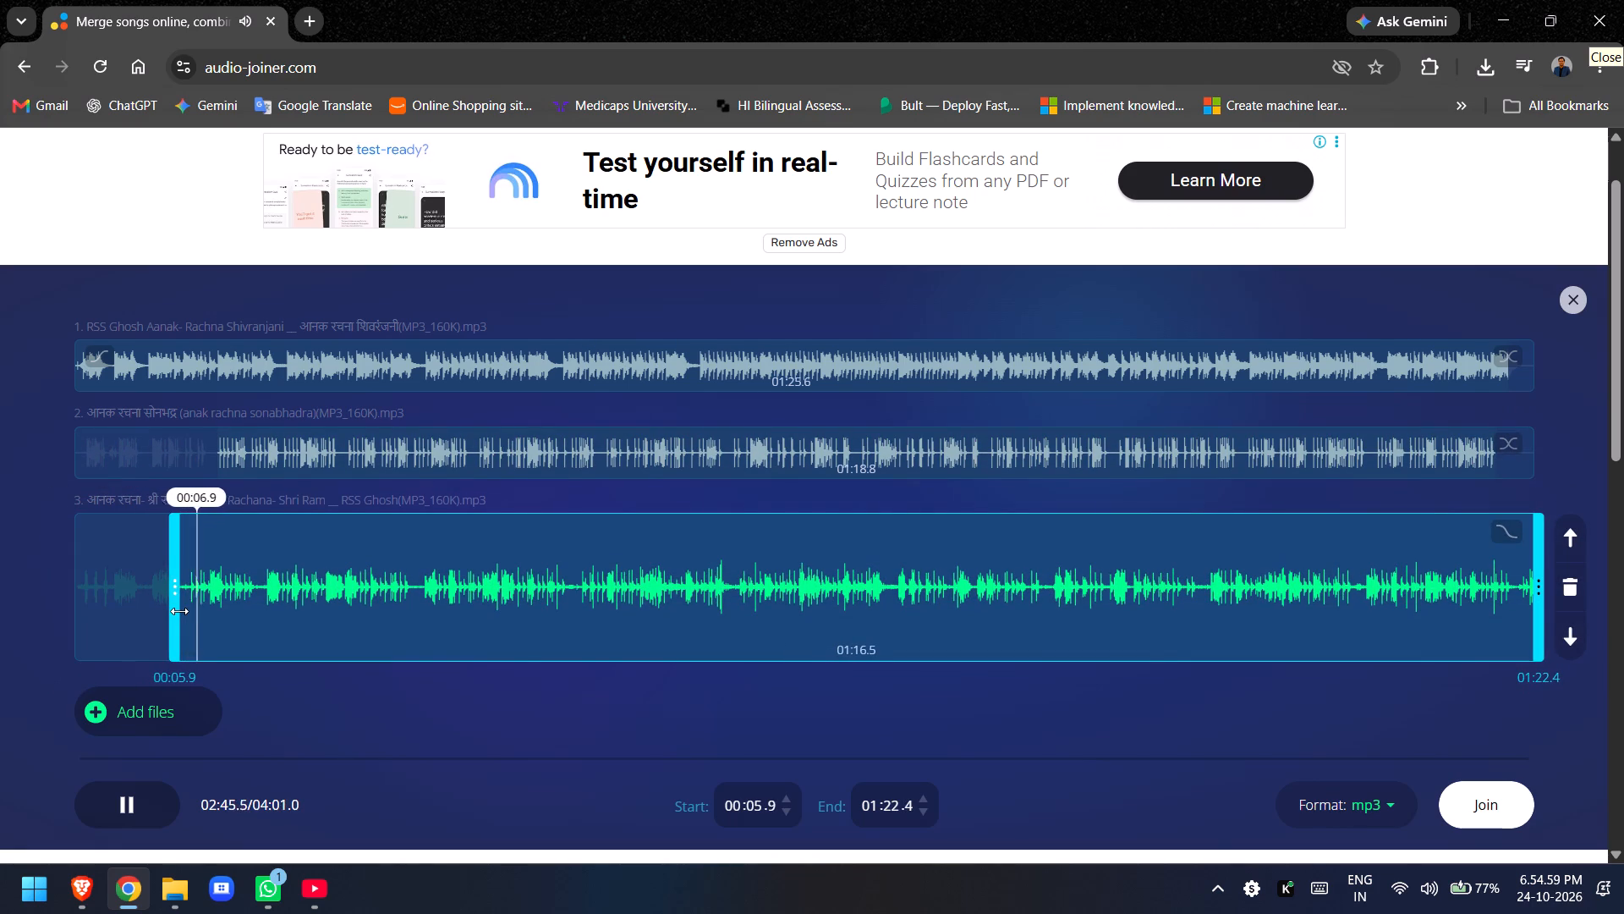
pyautogui.moveTo(179, 611); pyautogui.dragTo(189, 610)
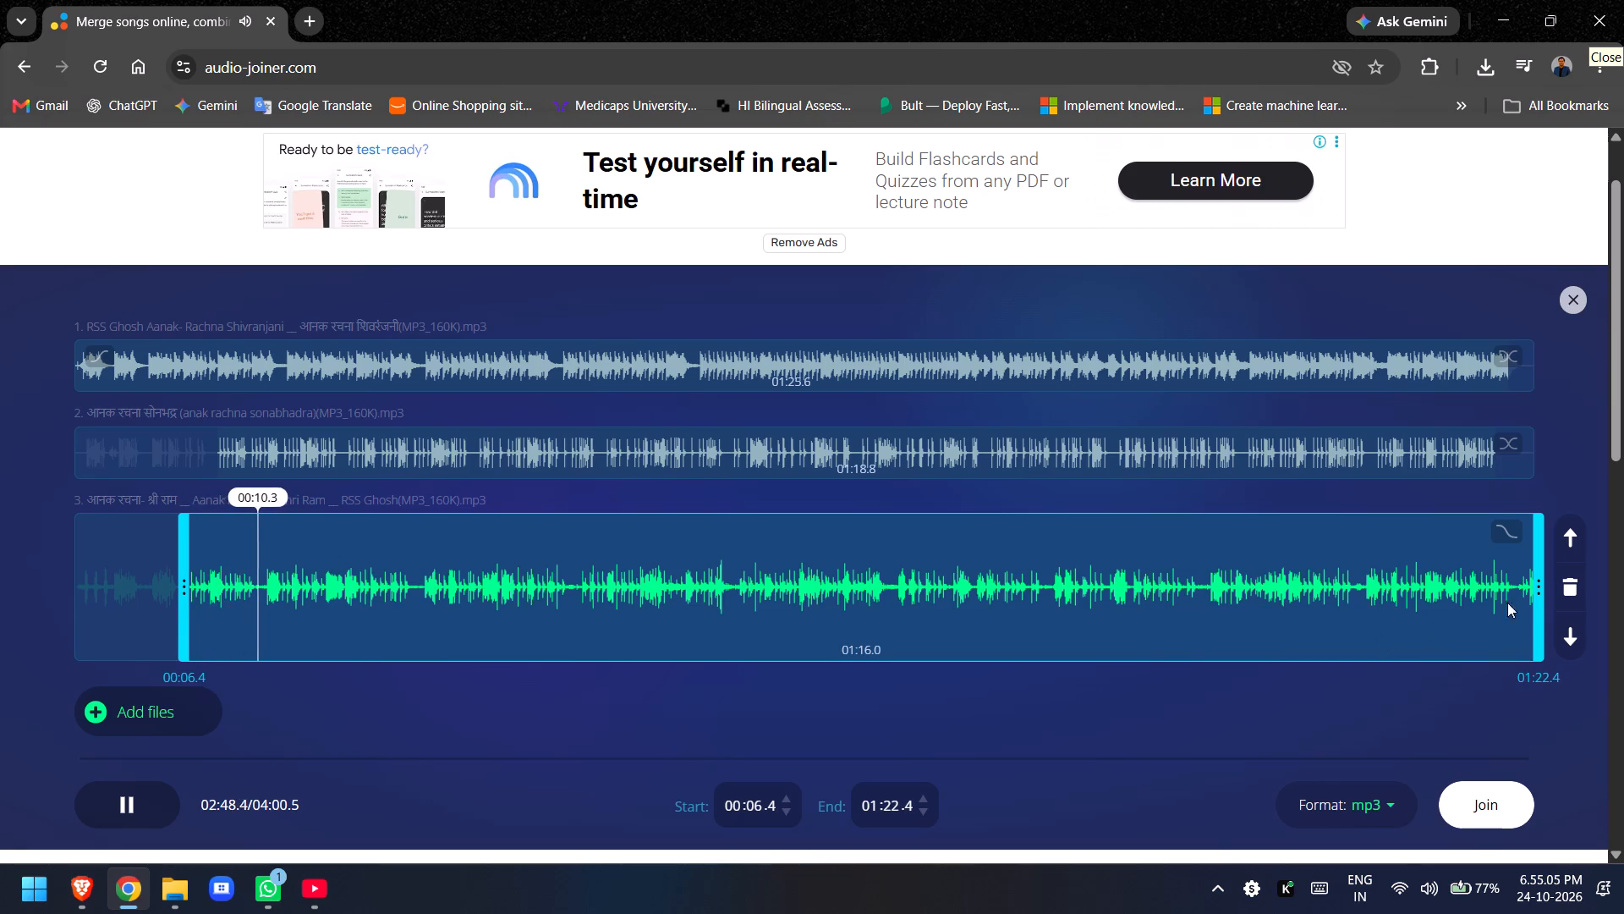
pyautogui.moveTo(1540, 593); pyautogui.dragTo(1524, 593)
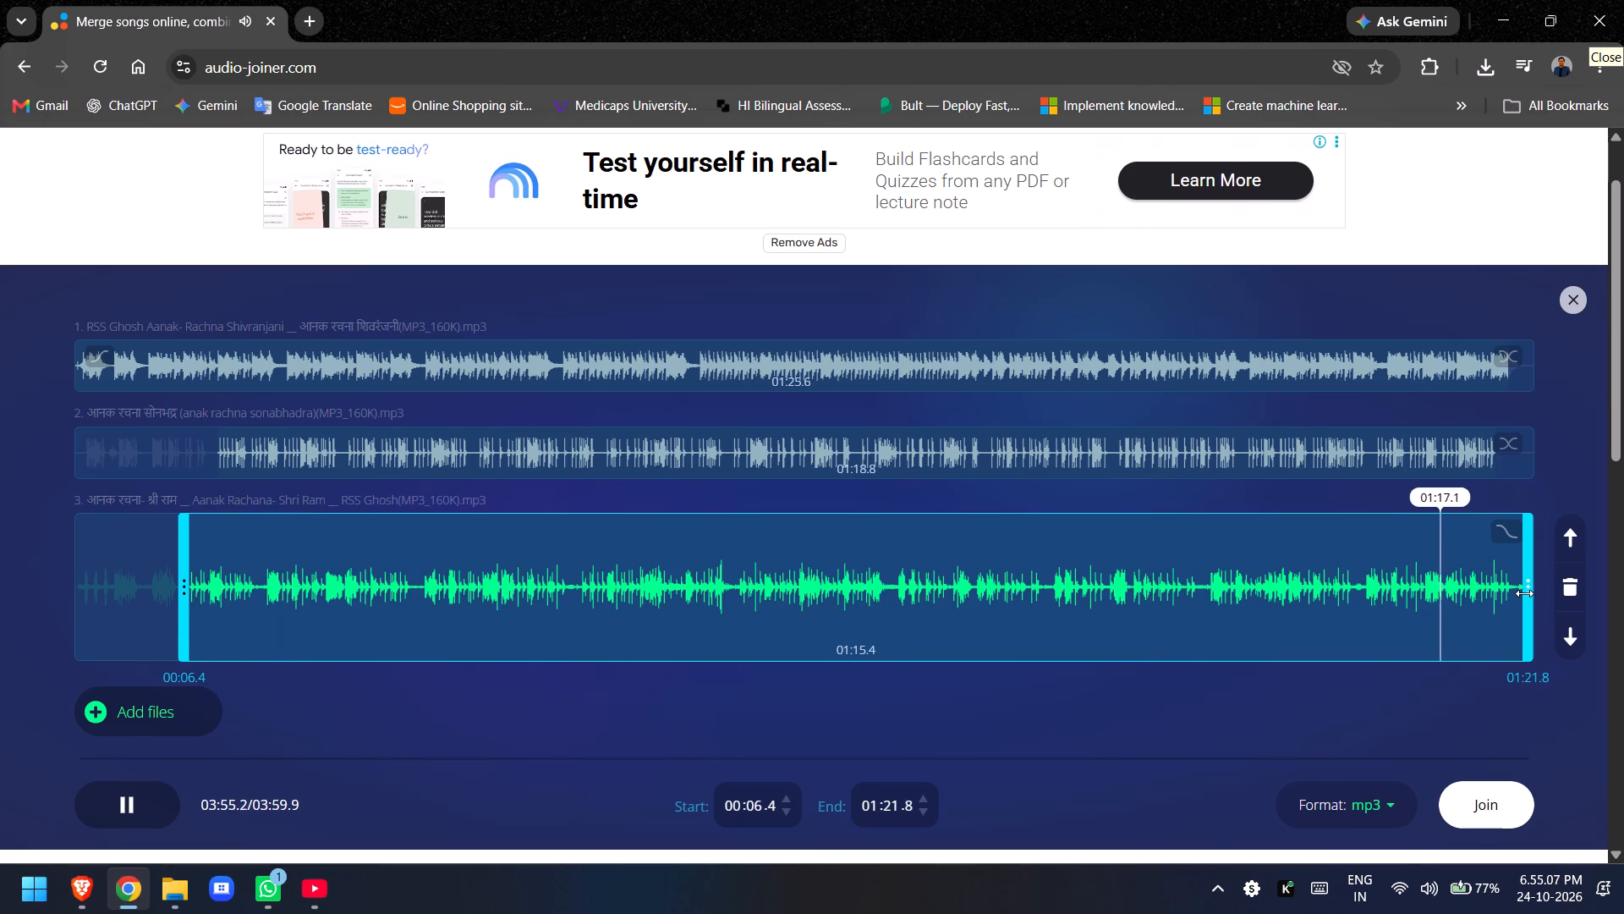
pyautogui.moveTo(1524, 593); pyautogui.dragTo(1502, 595)
pyautogui.click(1432, 693)
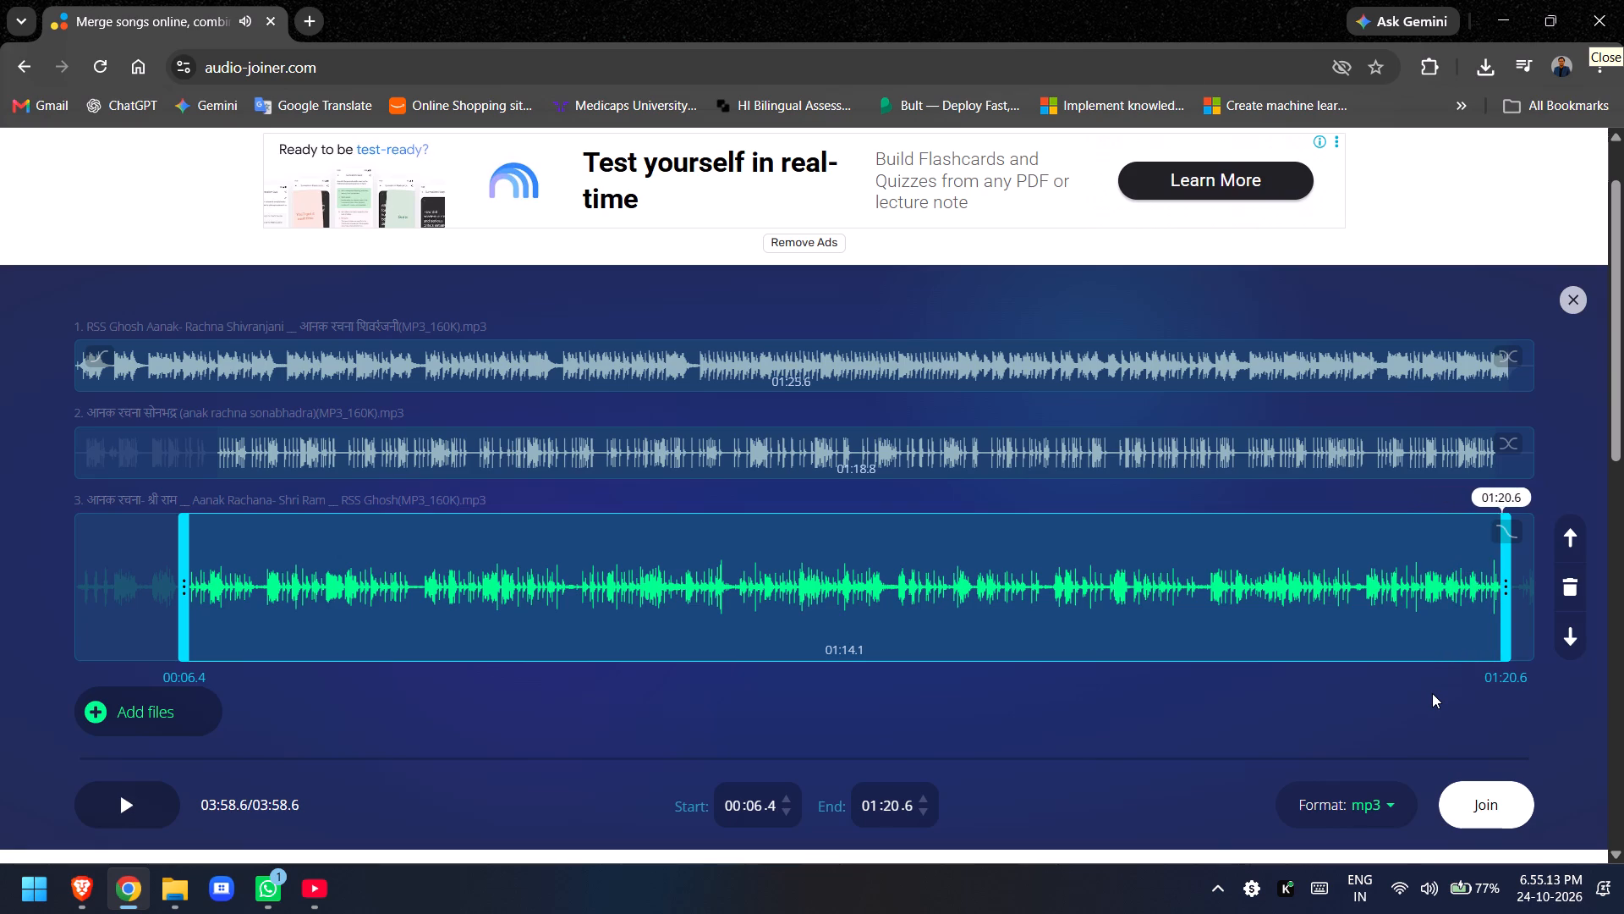
# Play the transition from the first track into Sonabhadra and move Sonabhadra's start to about 00:04.7.
pyautogui.click(1085, 355)
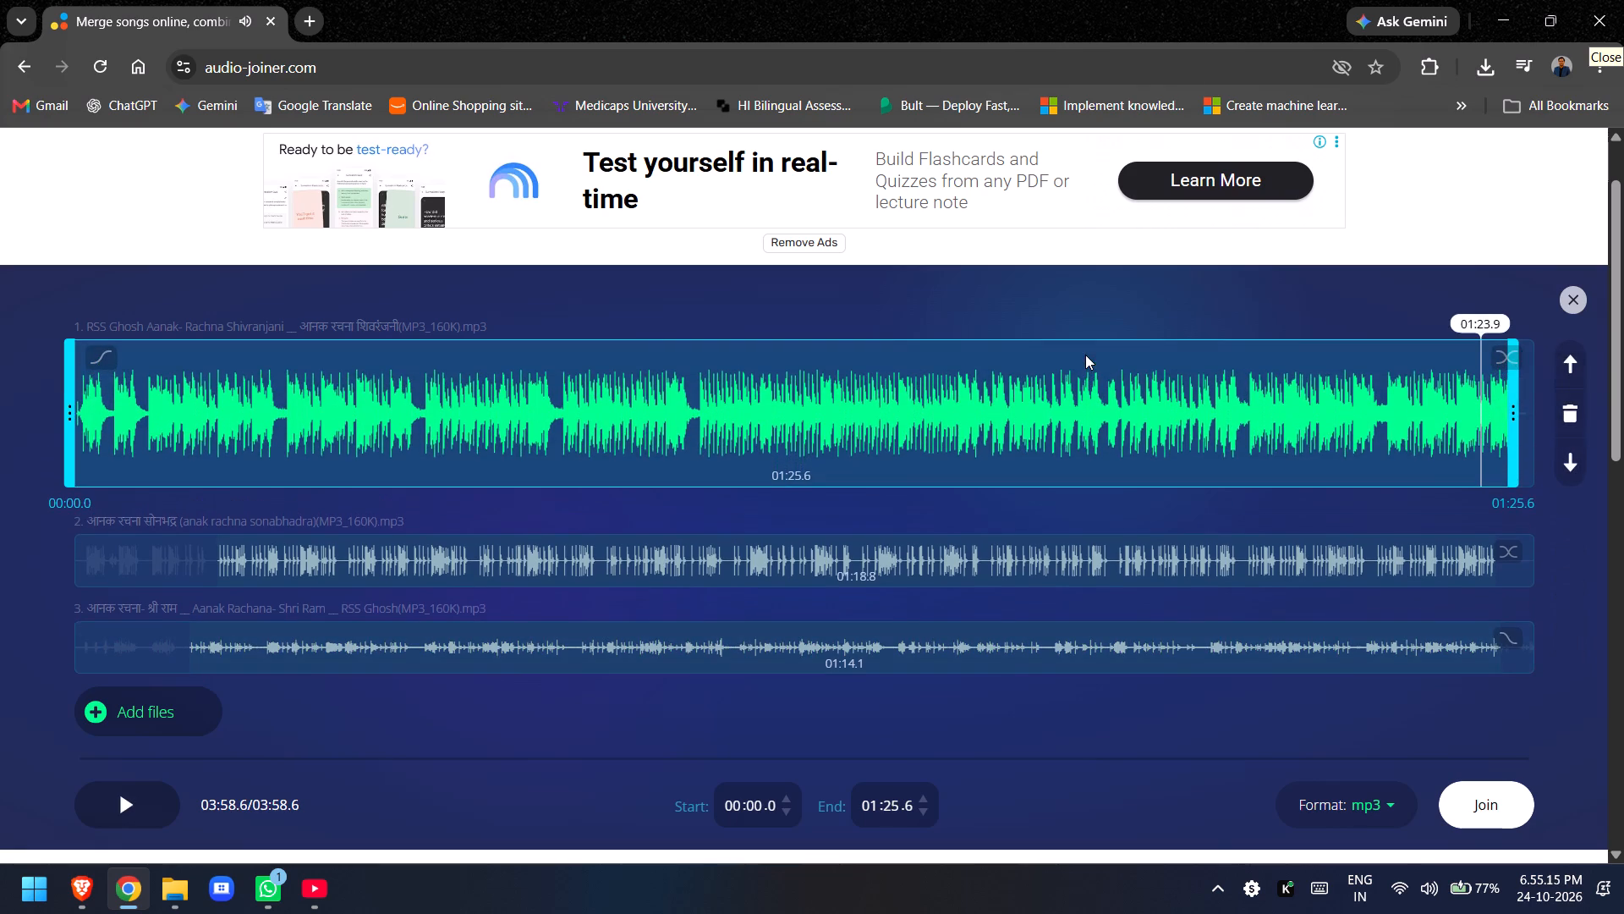
pyautogui.press('space')
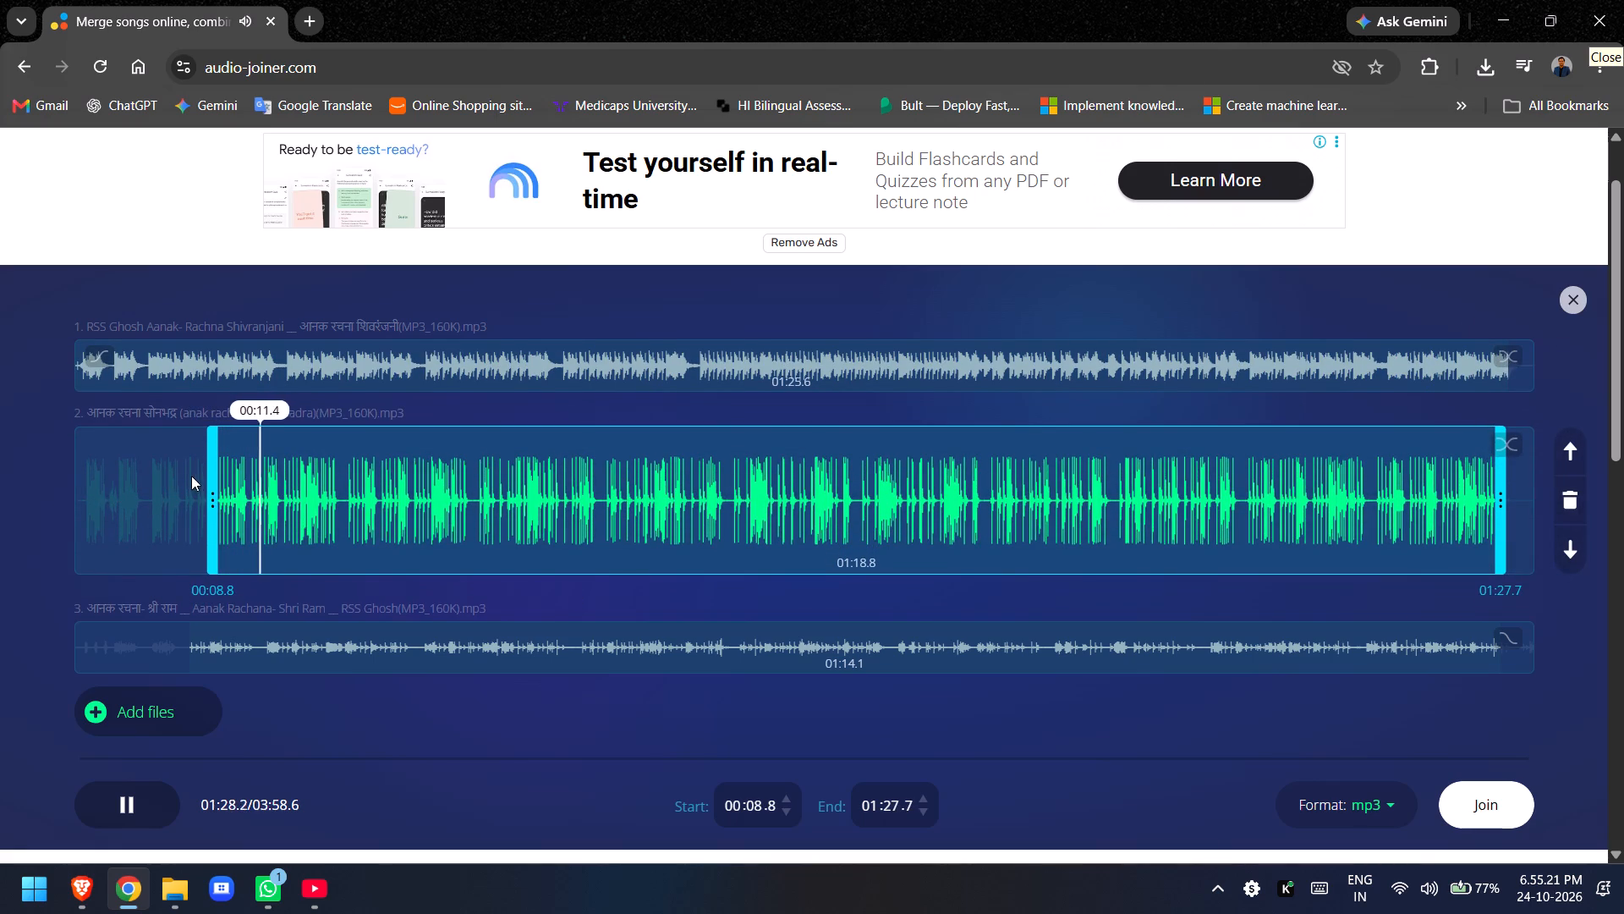
pyautogui.moveTo(215, 496); pyautogui.dragTo(190, 498)
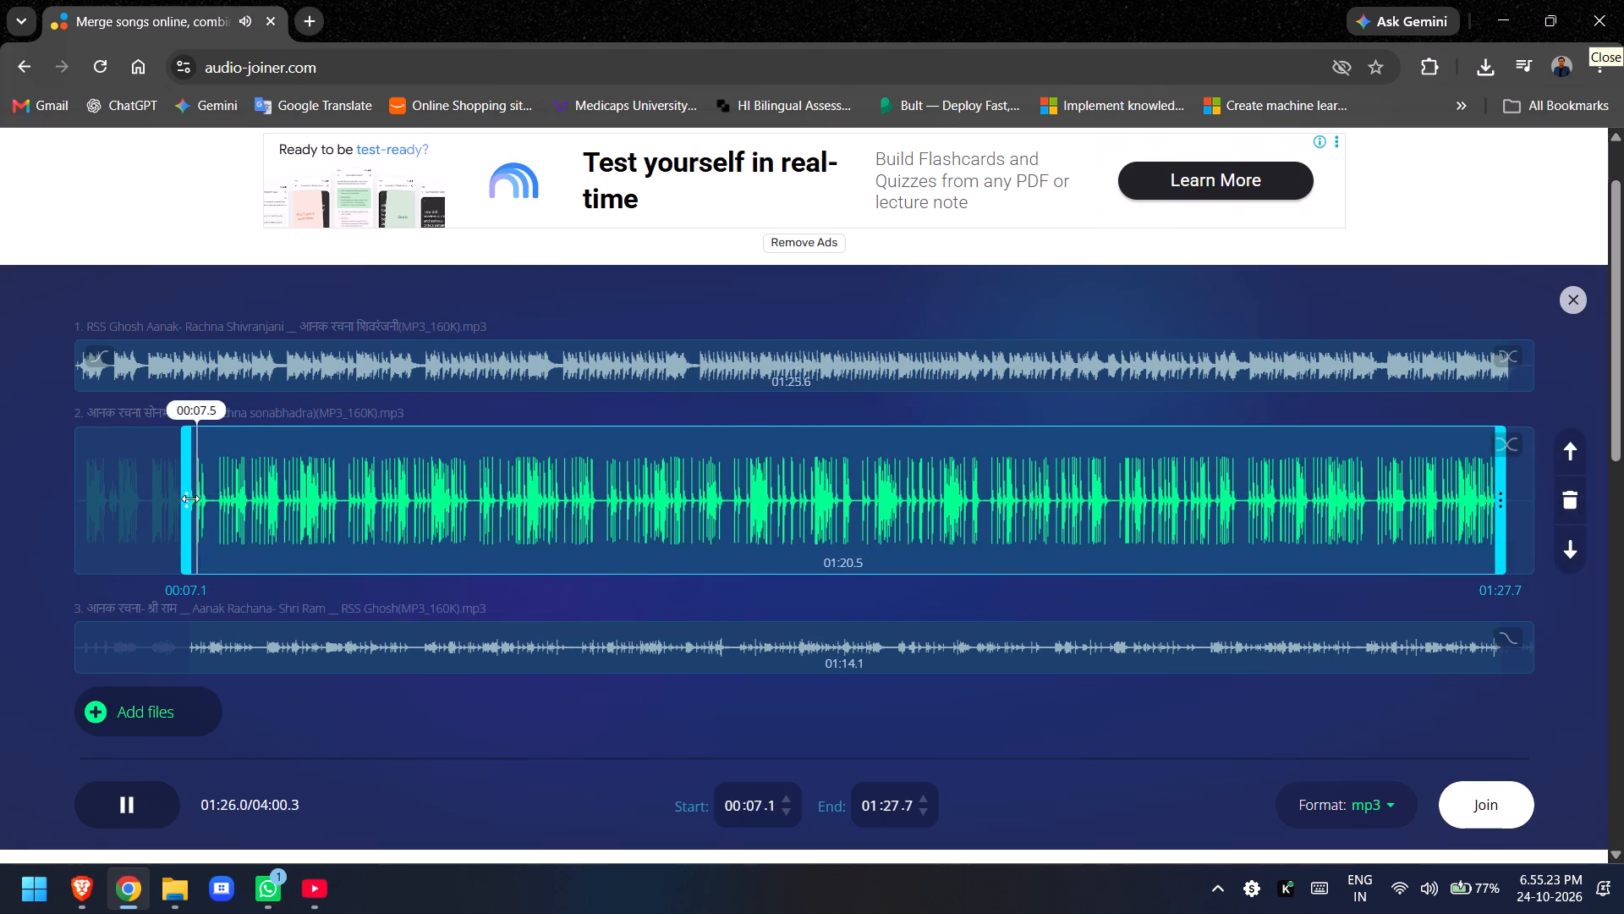
pyautogui.moveTo(190, 498); pyautogui.dragTo(166, 499)
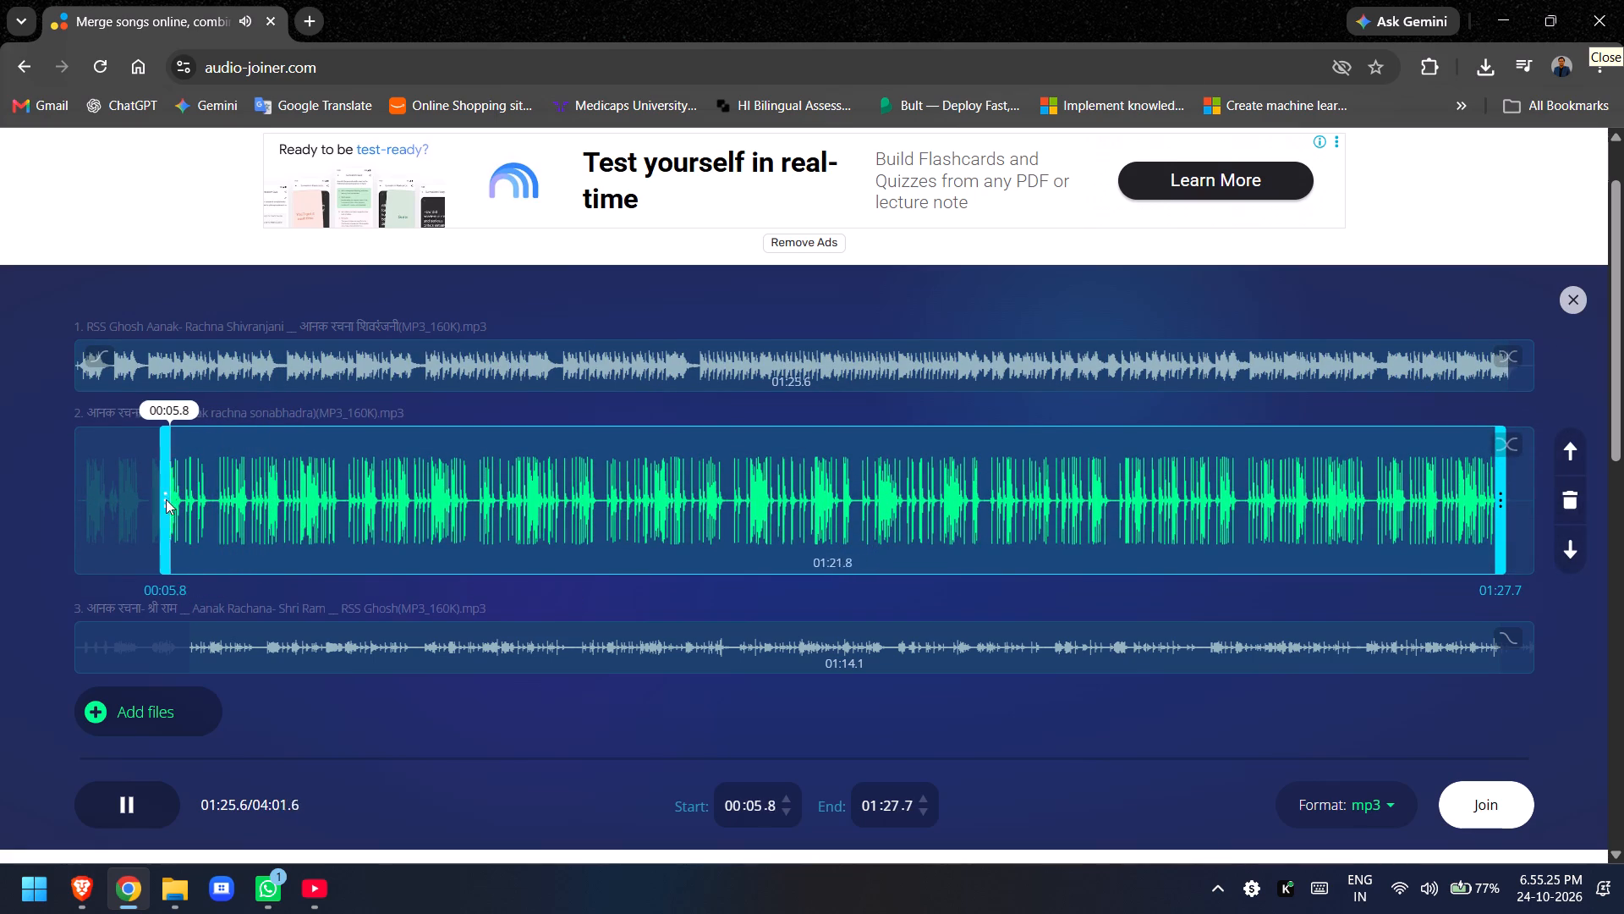
pyautogui.moveTo(166, 499); pyautogui.dragTo(138, 501)
pyautogui.moveTo(138, 501); pyautogui.dragTo(151, 501)
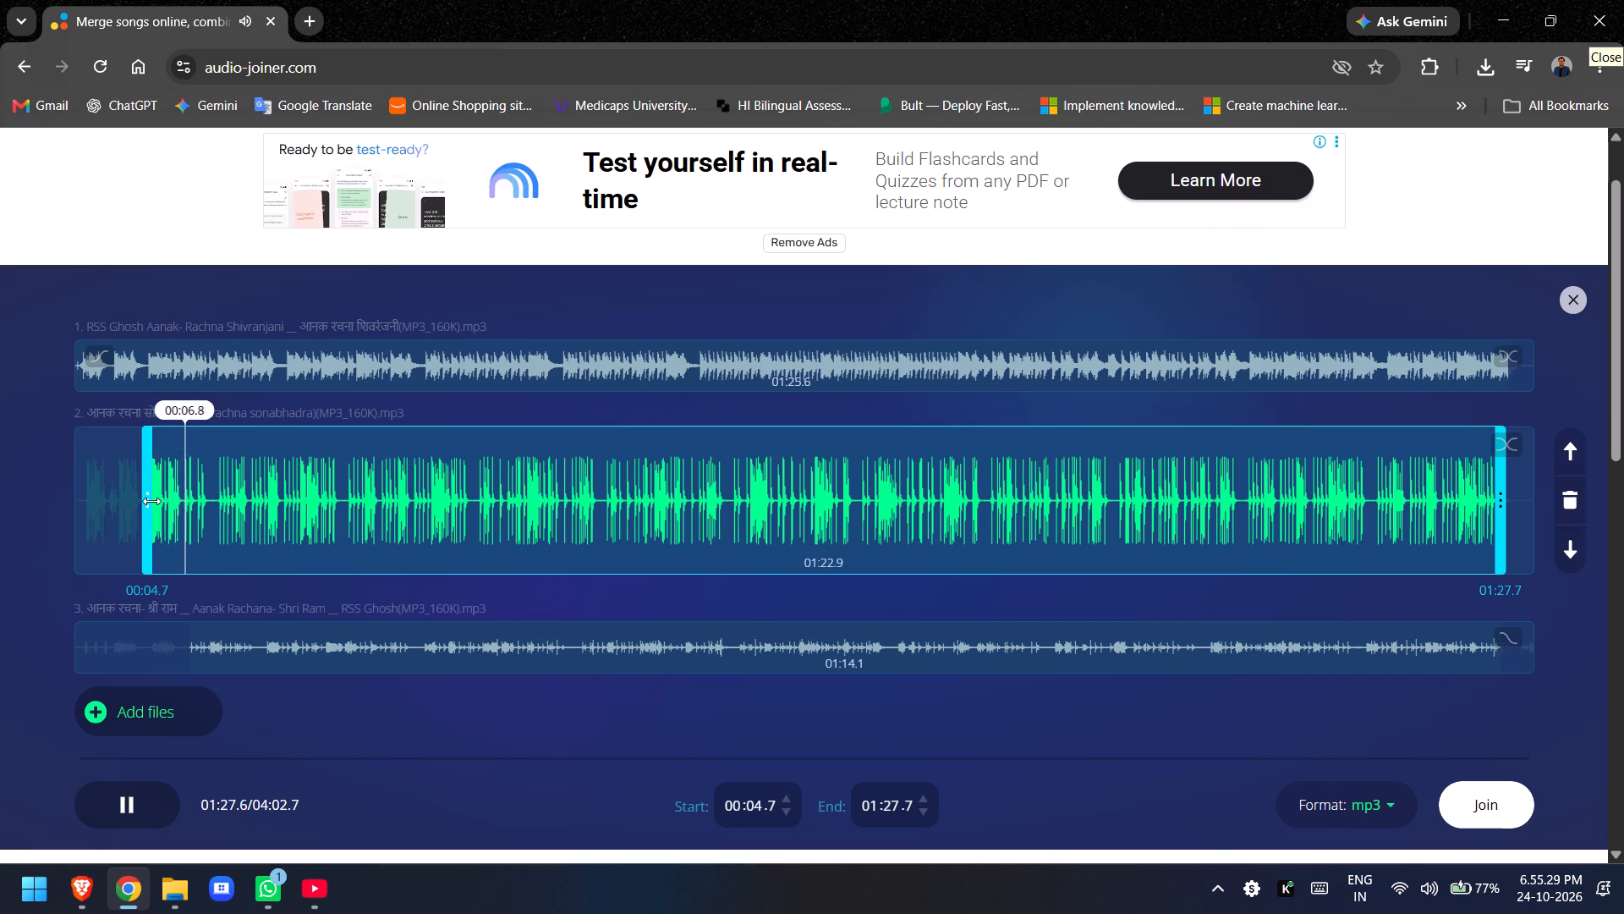
# Move the start of the second track, Sonabhadra, to about 00:08.8.
pyautogui.moveTo(151, 501); pyautogui.dragTo(212, 518)
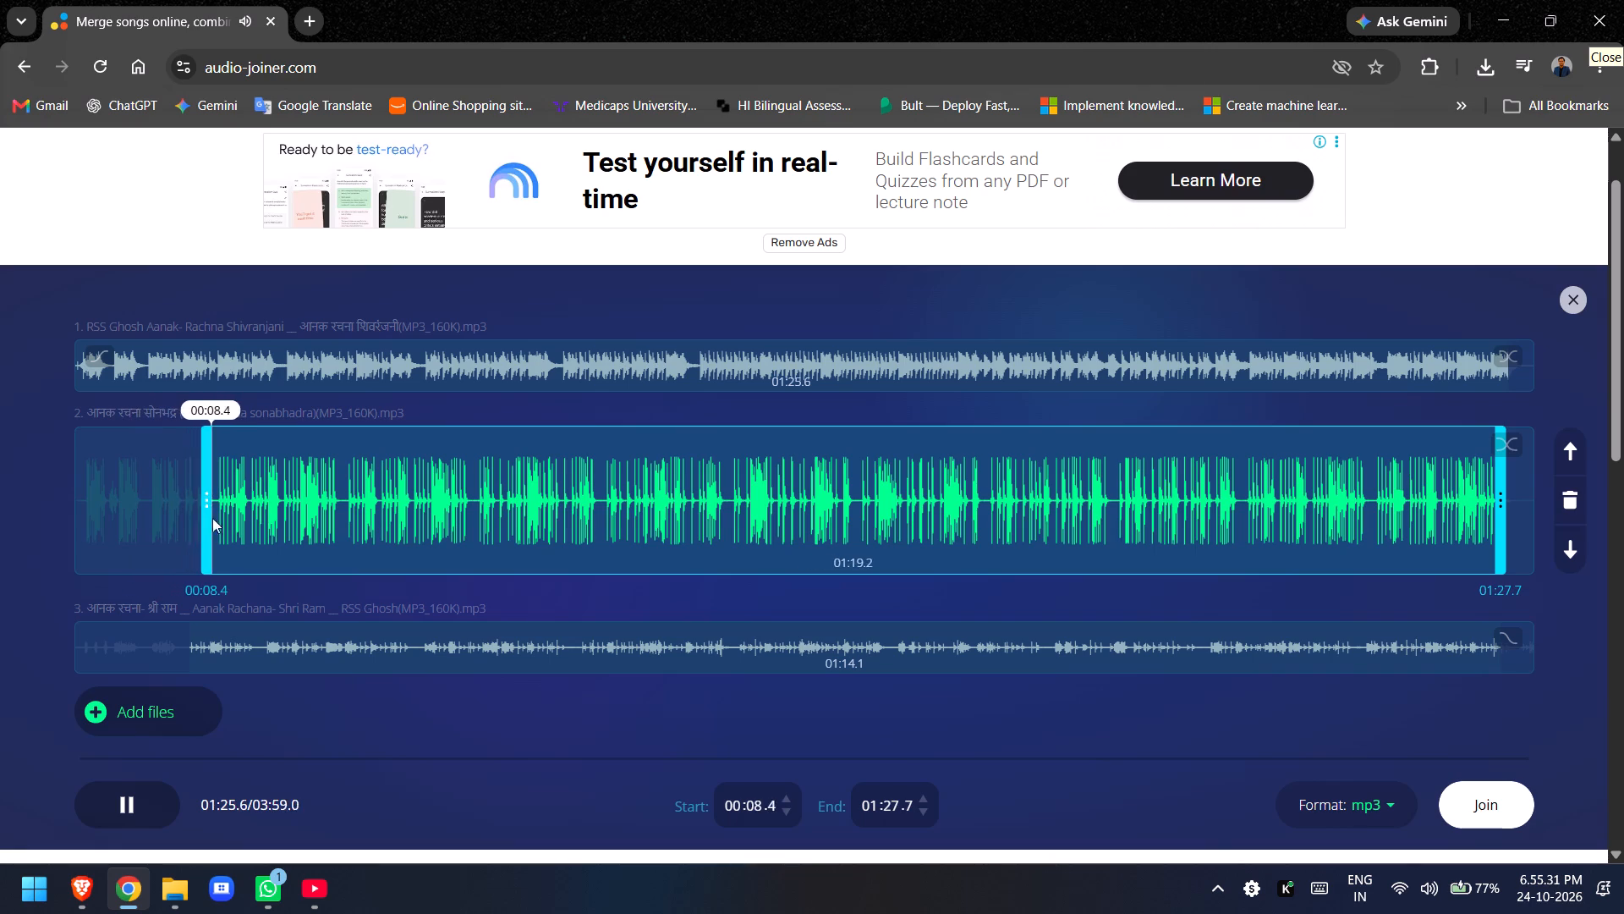
pyautogui.moveTo(212, 518); pyautogui.dragTo(217, 518)
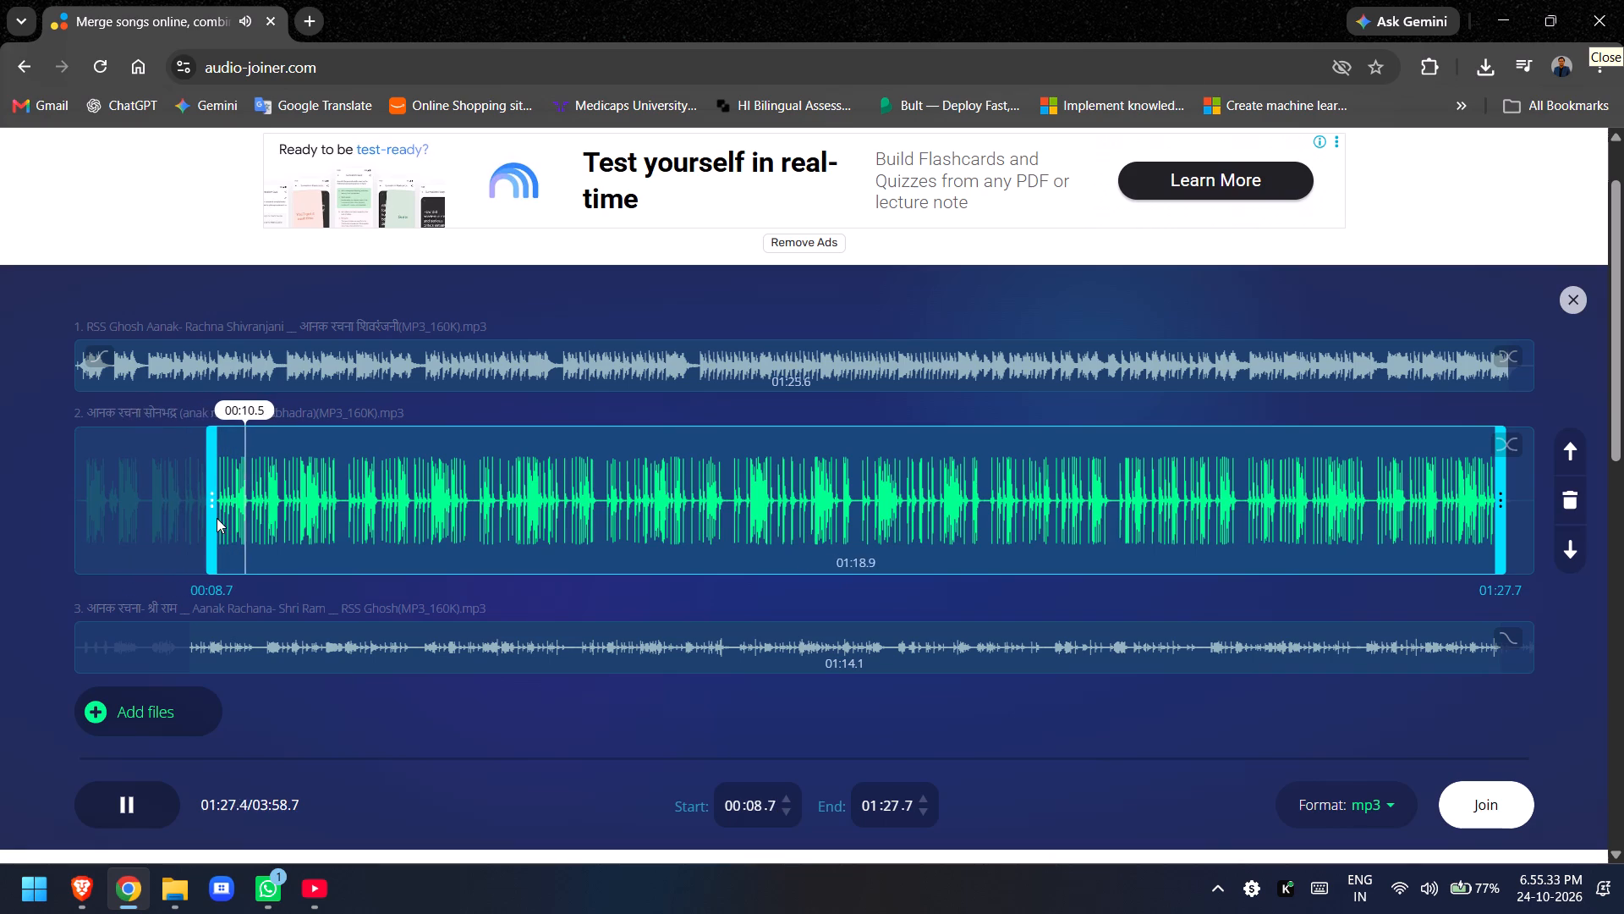
pyautogui.moveTo(217, 518); pyautogui.dragTo(218, 518)
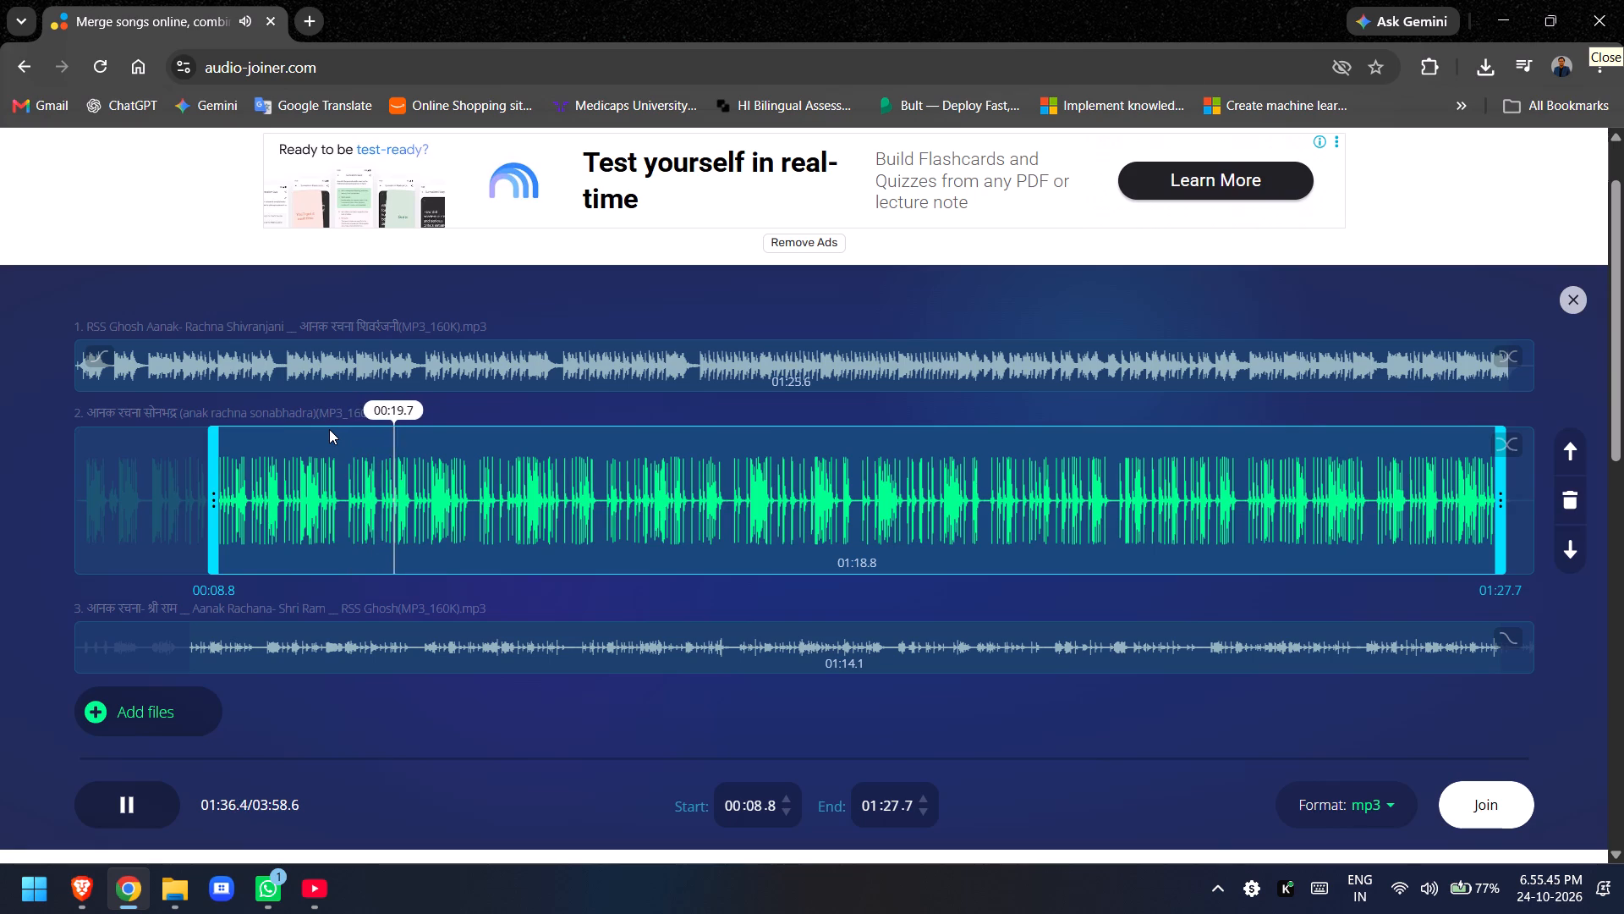
# Play the end of Sonabhadra through the transition into the Shri Ram track, and pause playback.
pyautogui.click(1446, 486)
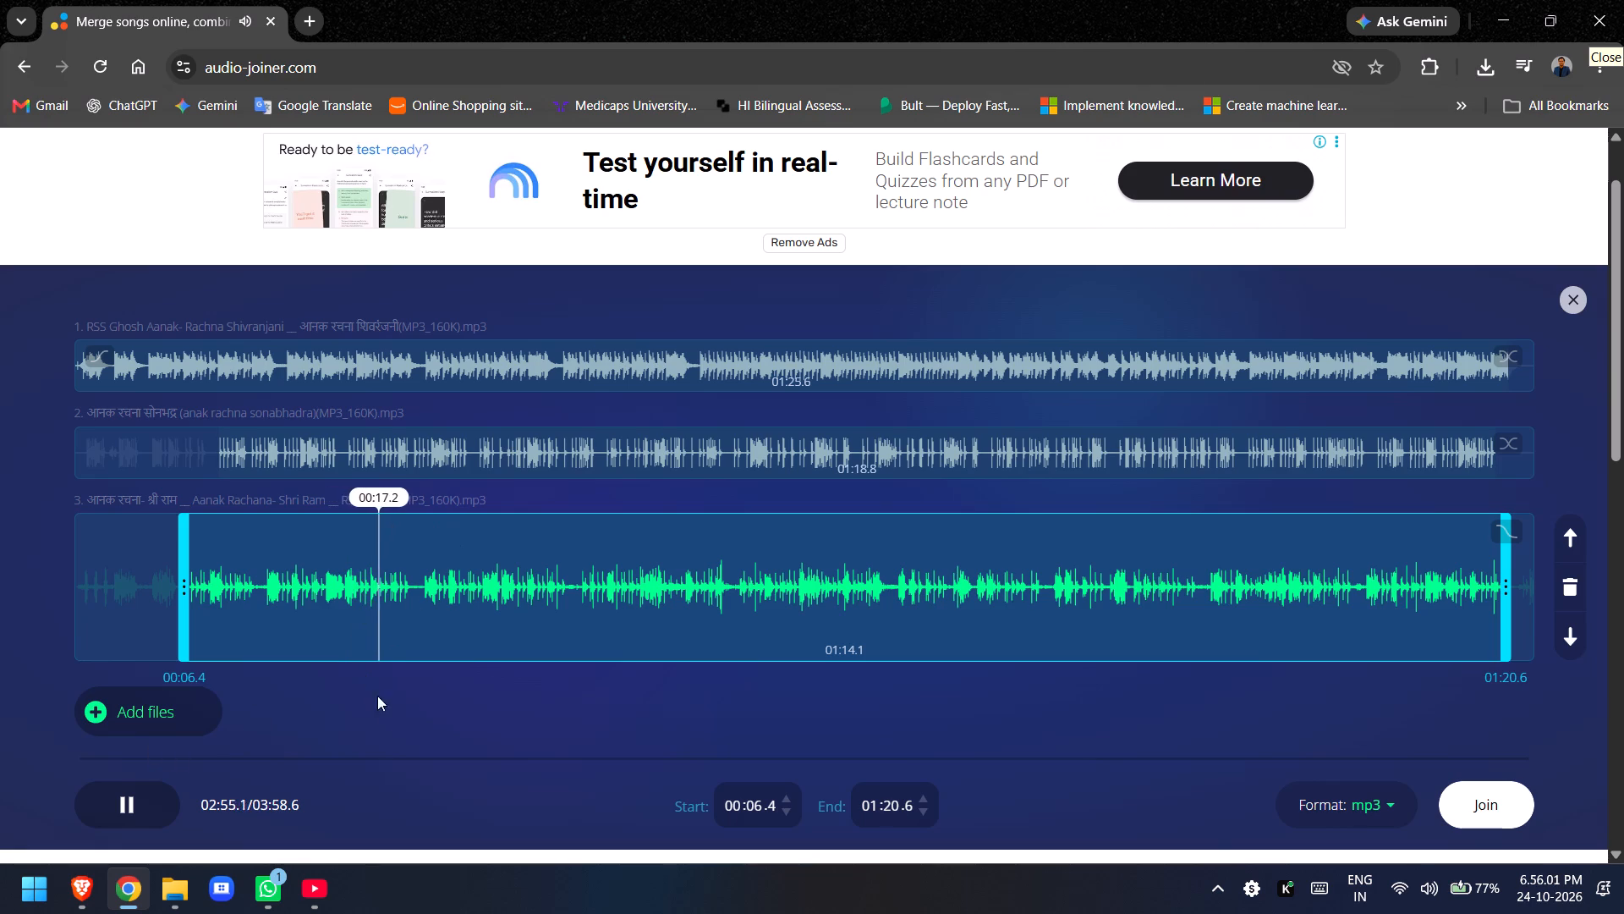
pyautogui.click(148, 814)
# Switch to YouTube and sample the 1:09 "Anak Rachana Shri Ram | Rss Ghosh" video from the search results, returning to the results.
pyautogui.click(318, 913)
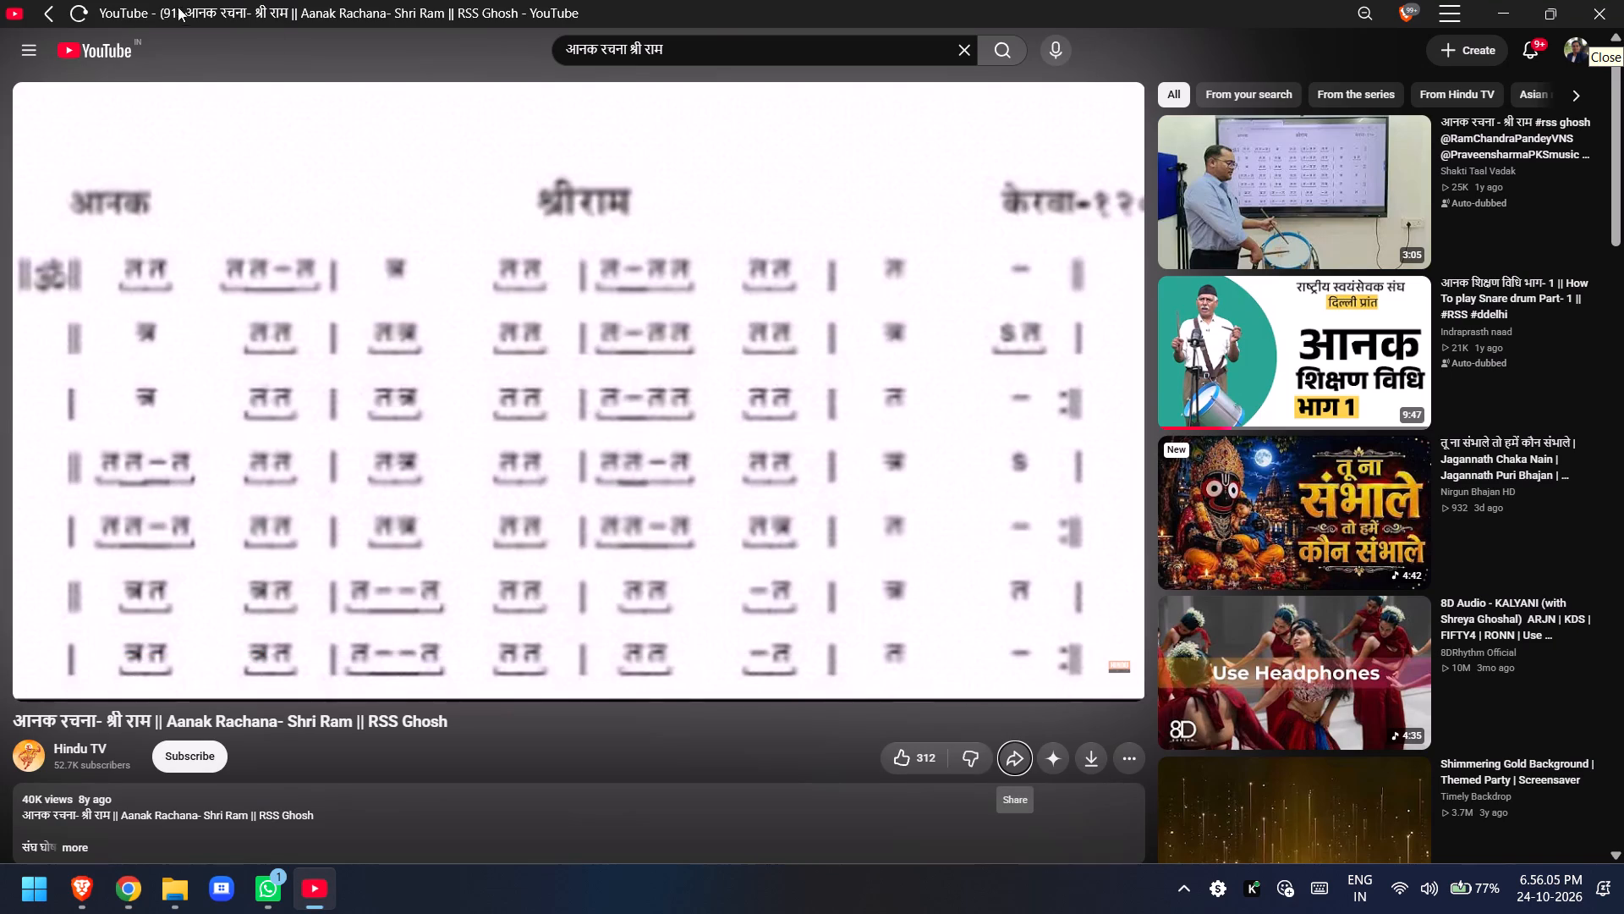
pyautogui.click(42, 16)
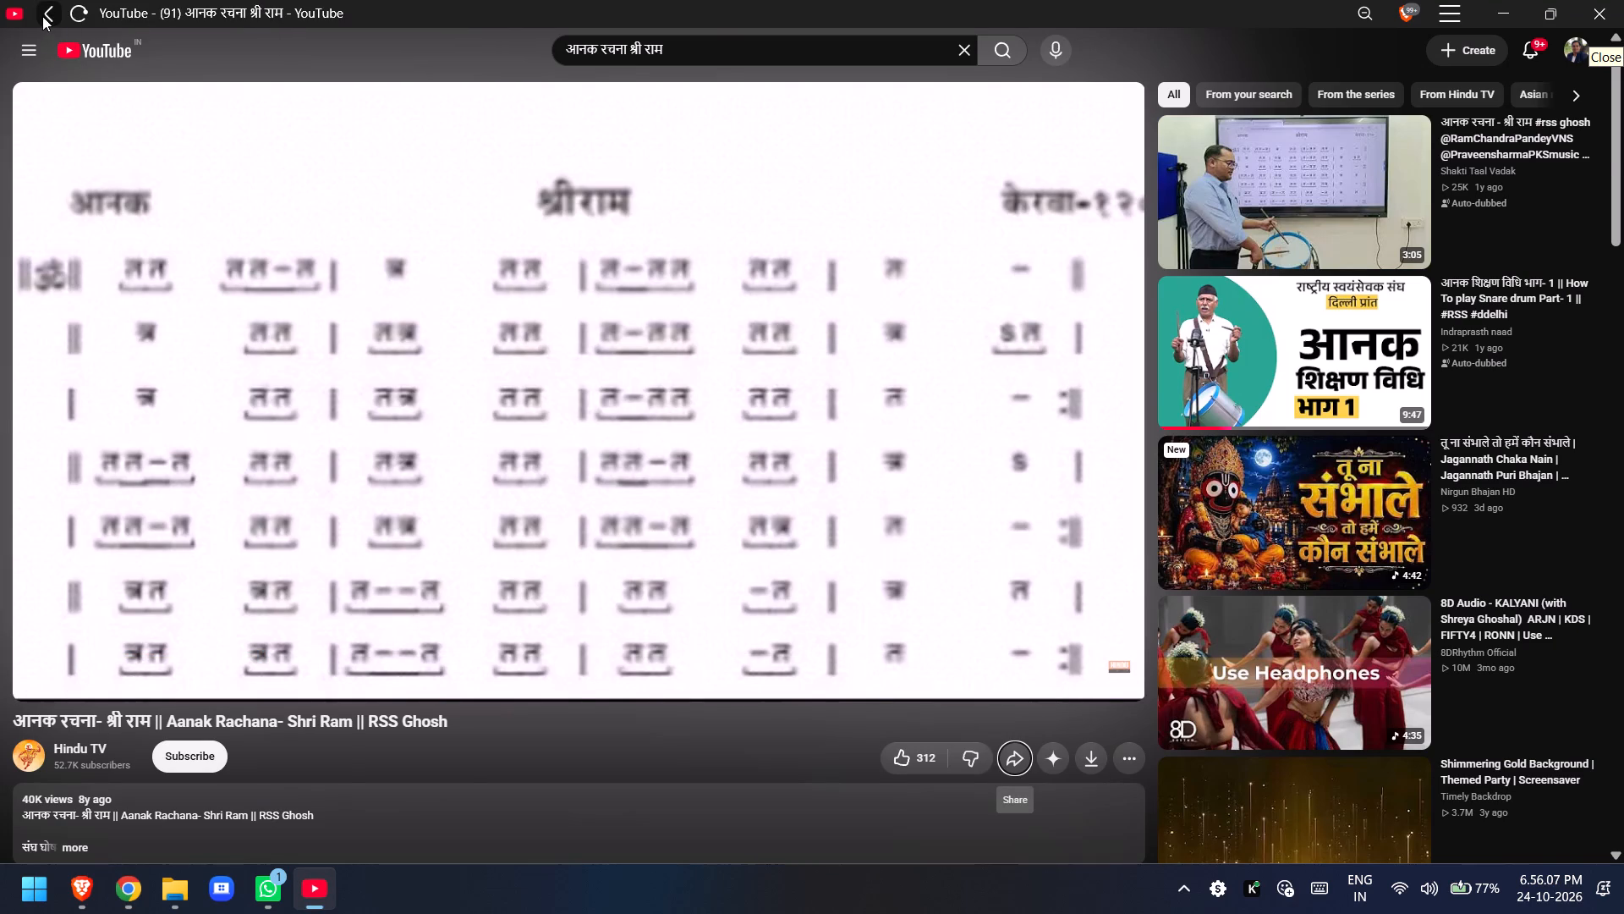
pyautogui.scroll(-2, 474, 554)
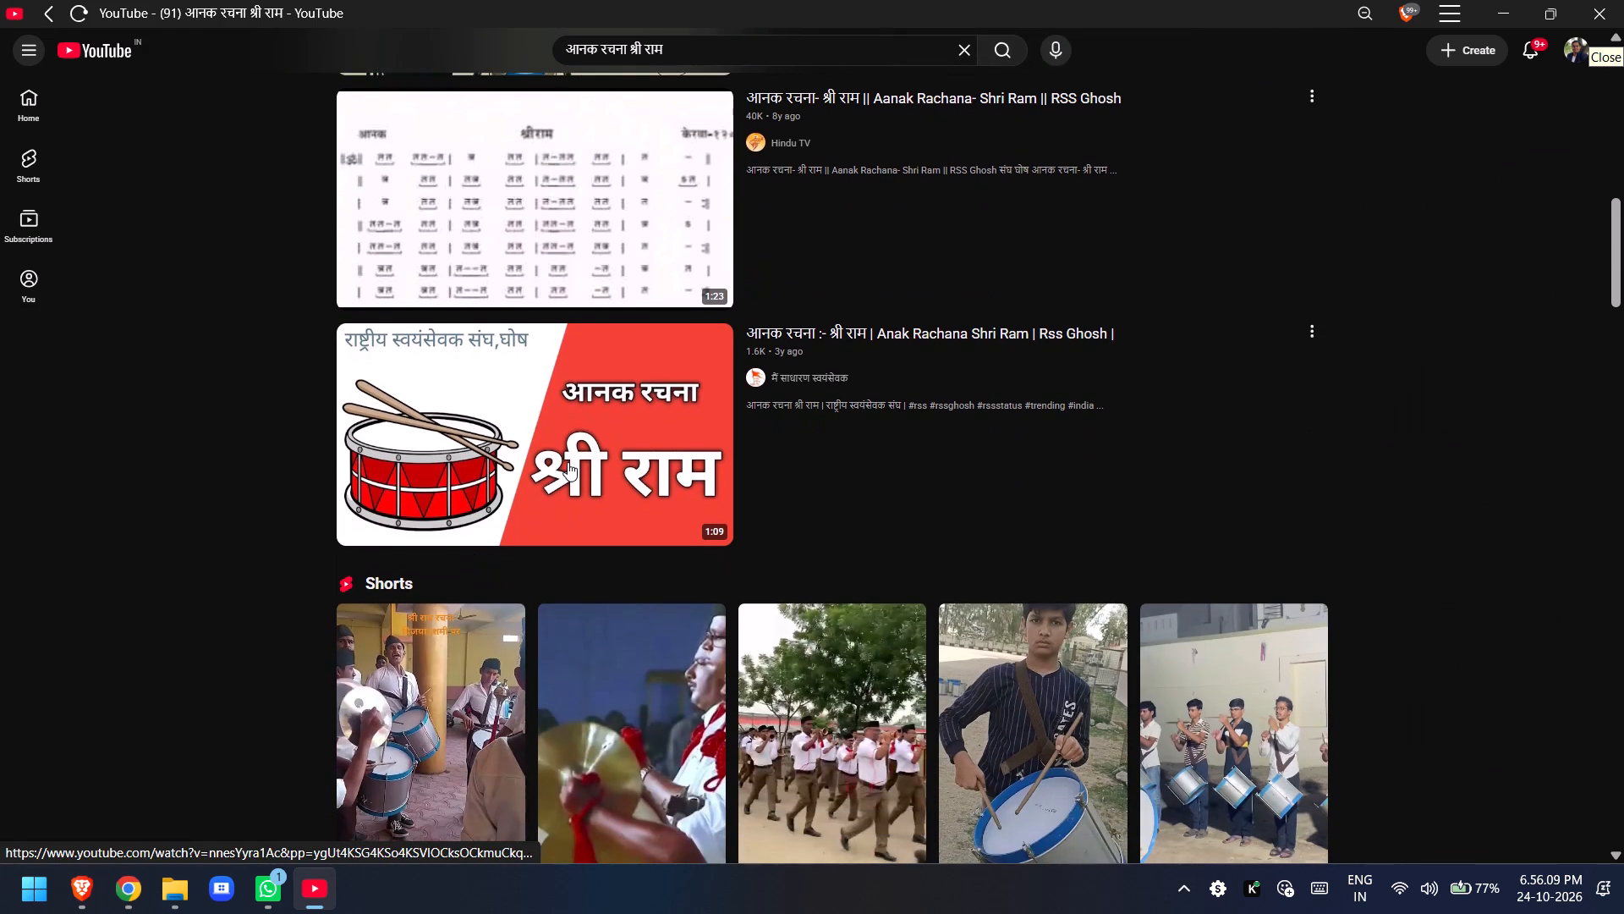
pyautogui.click(568, 462)
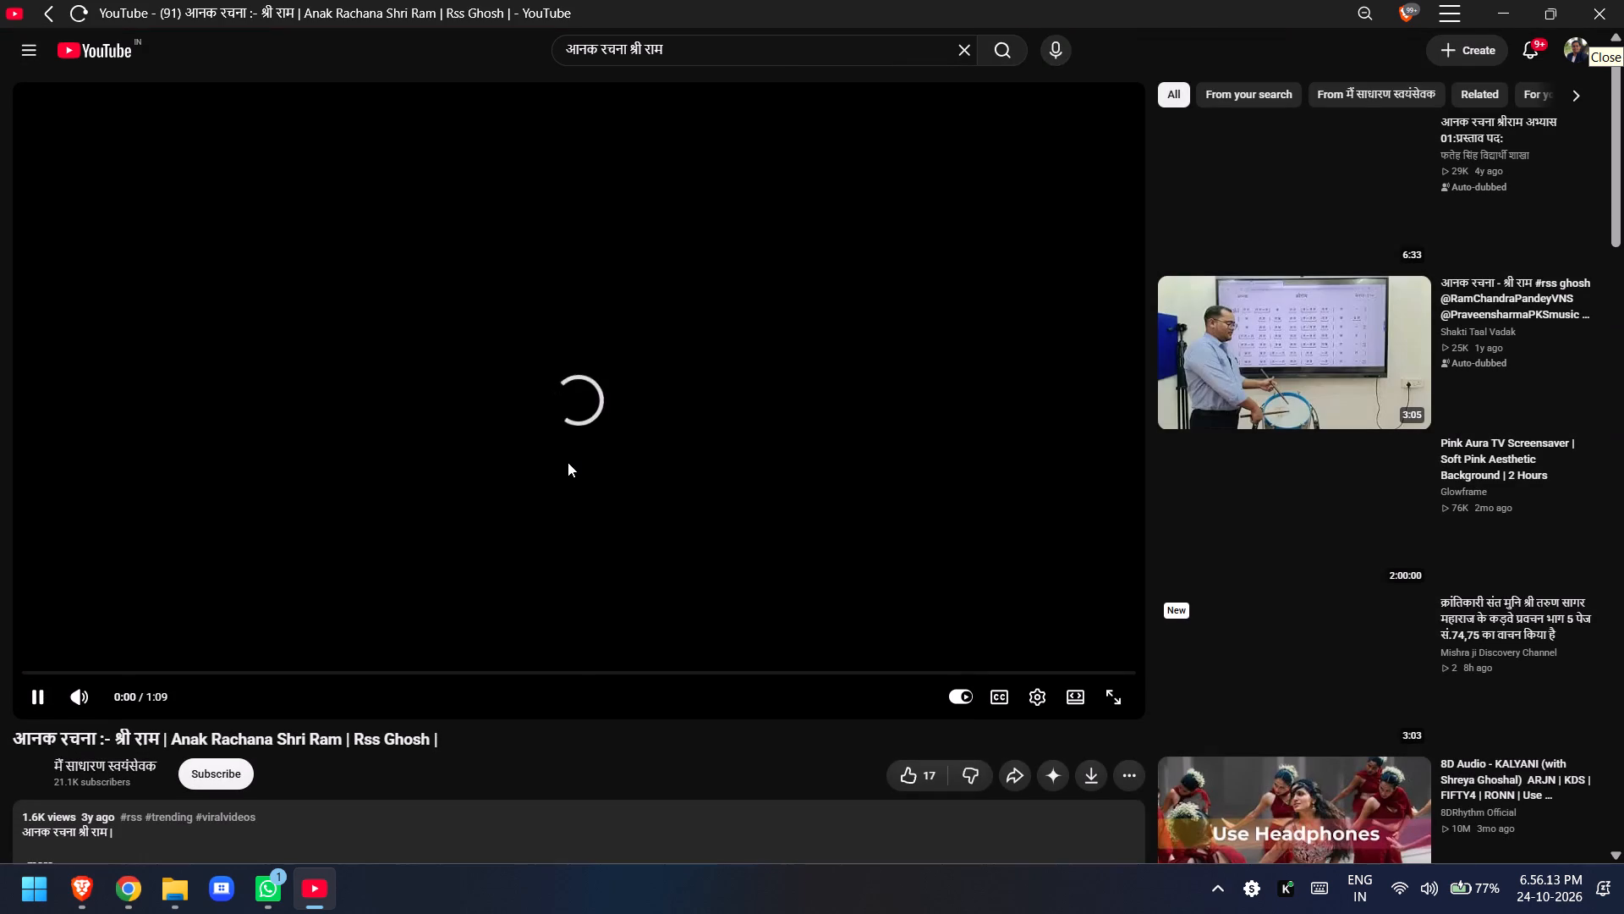
pyautogui.press('Right')
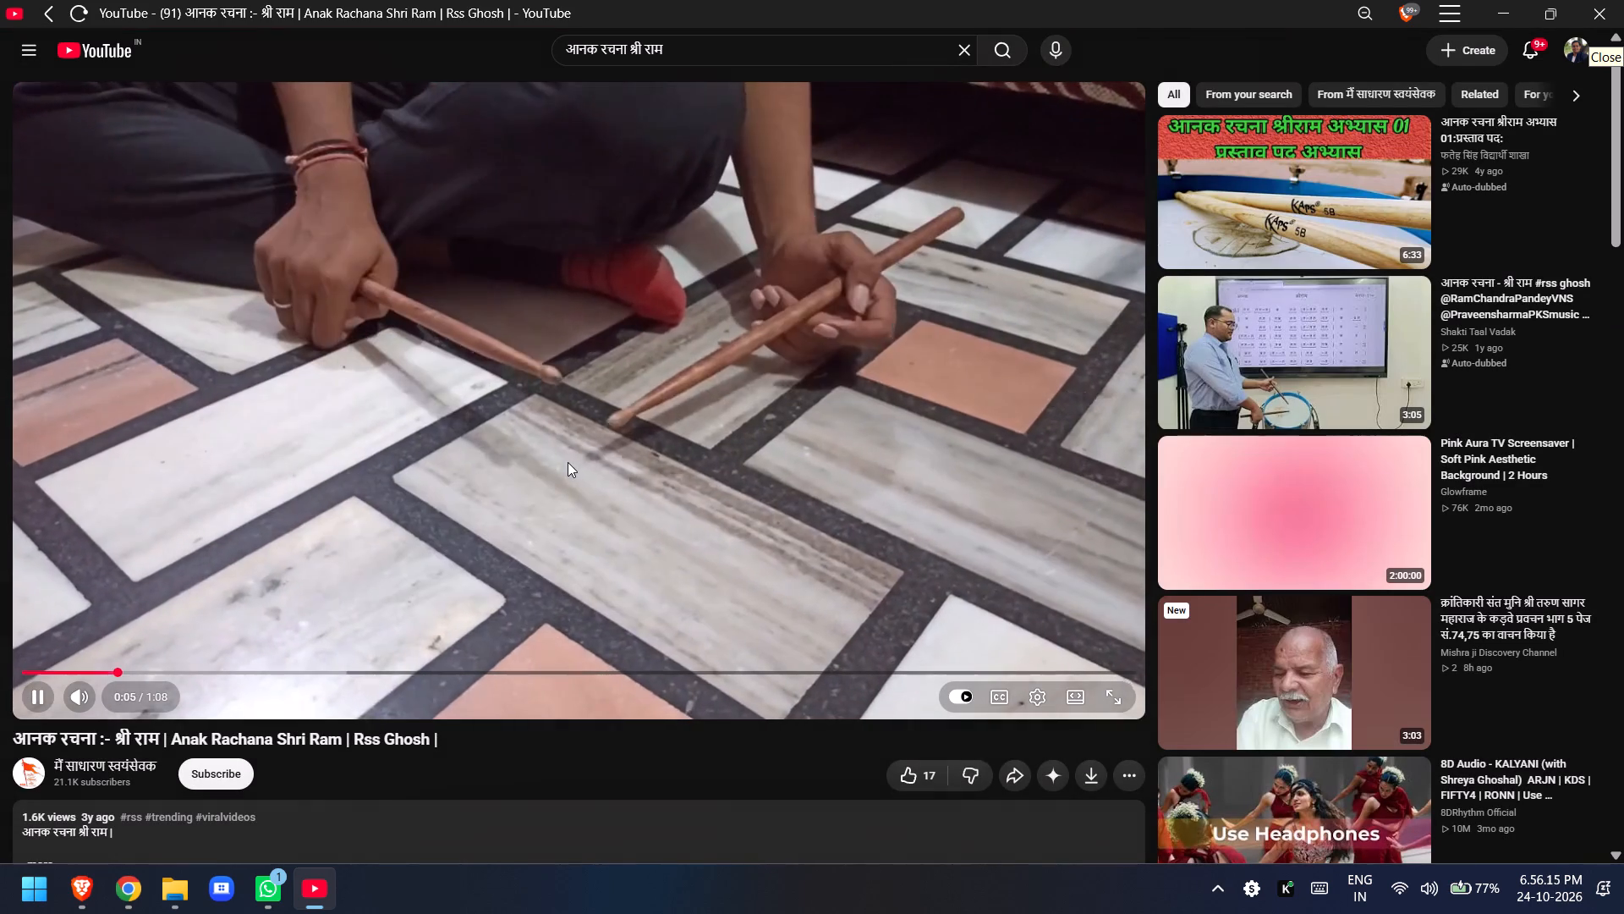
pyautogui.press('Right')
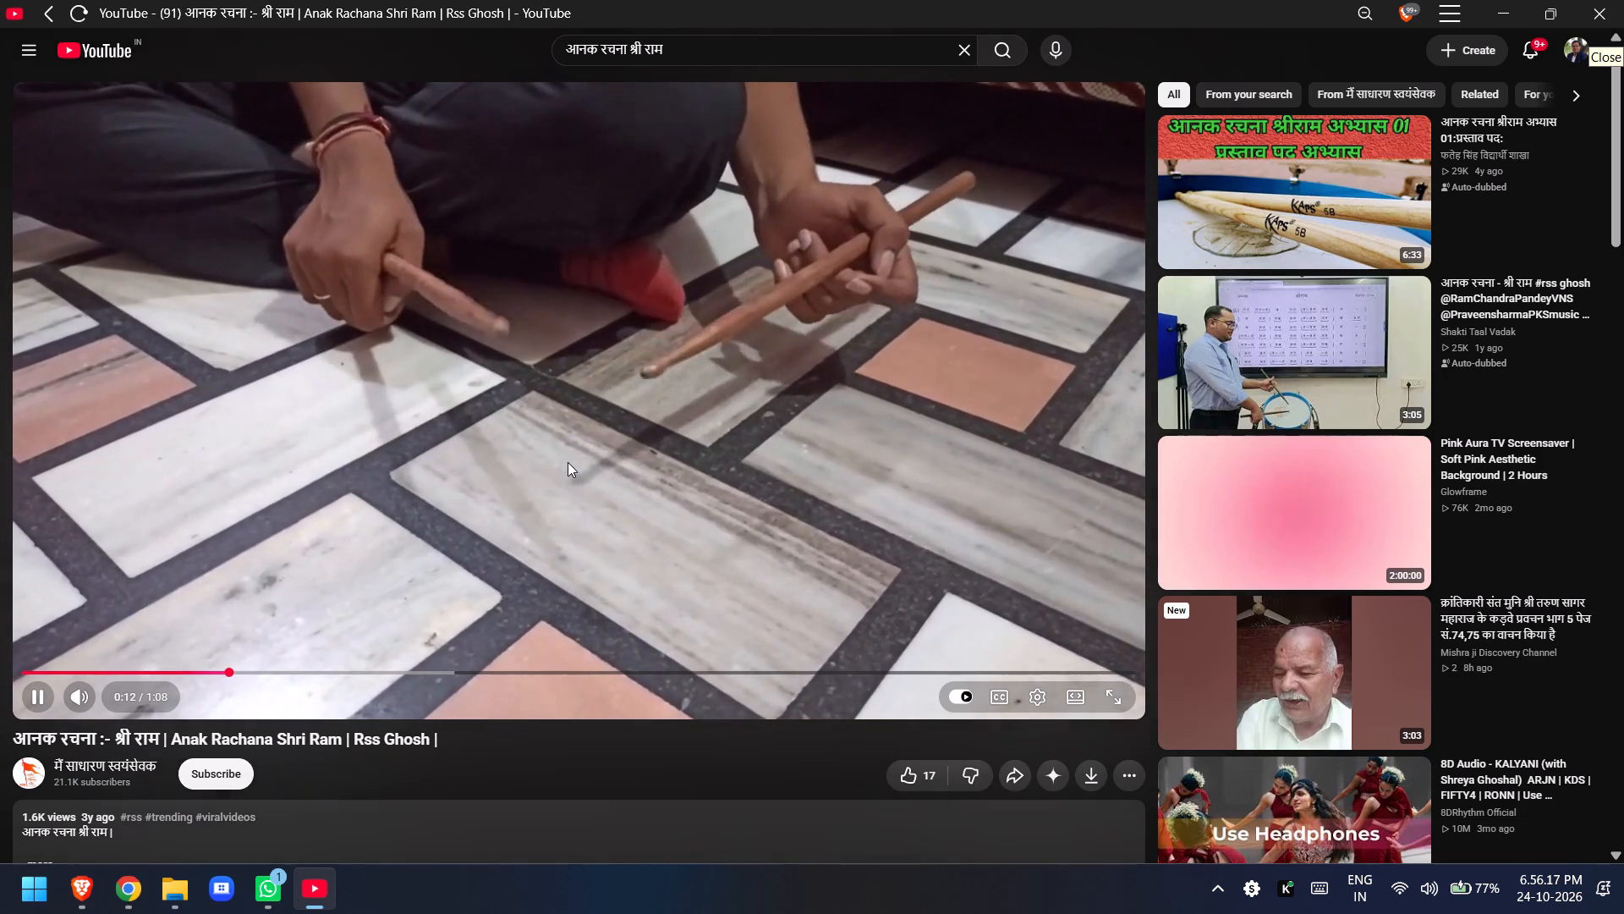
pyautogui.click(44, 3)
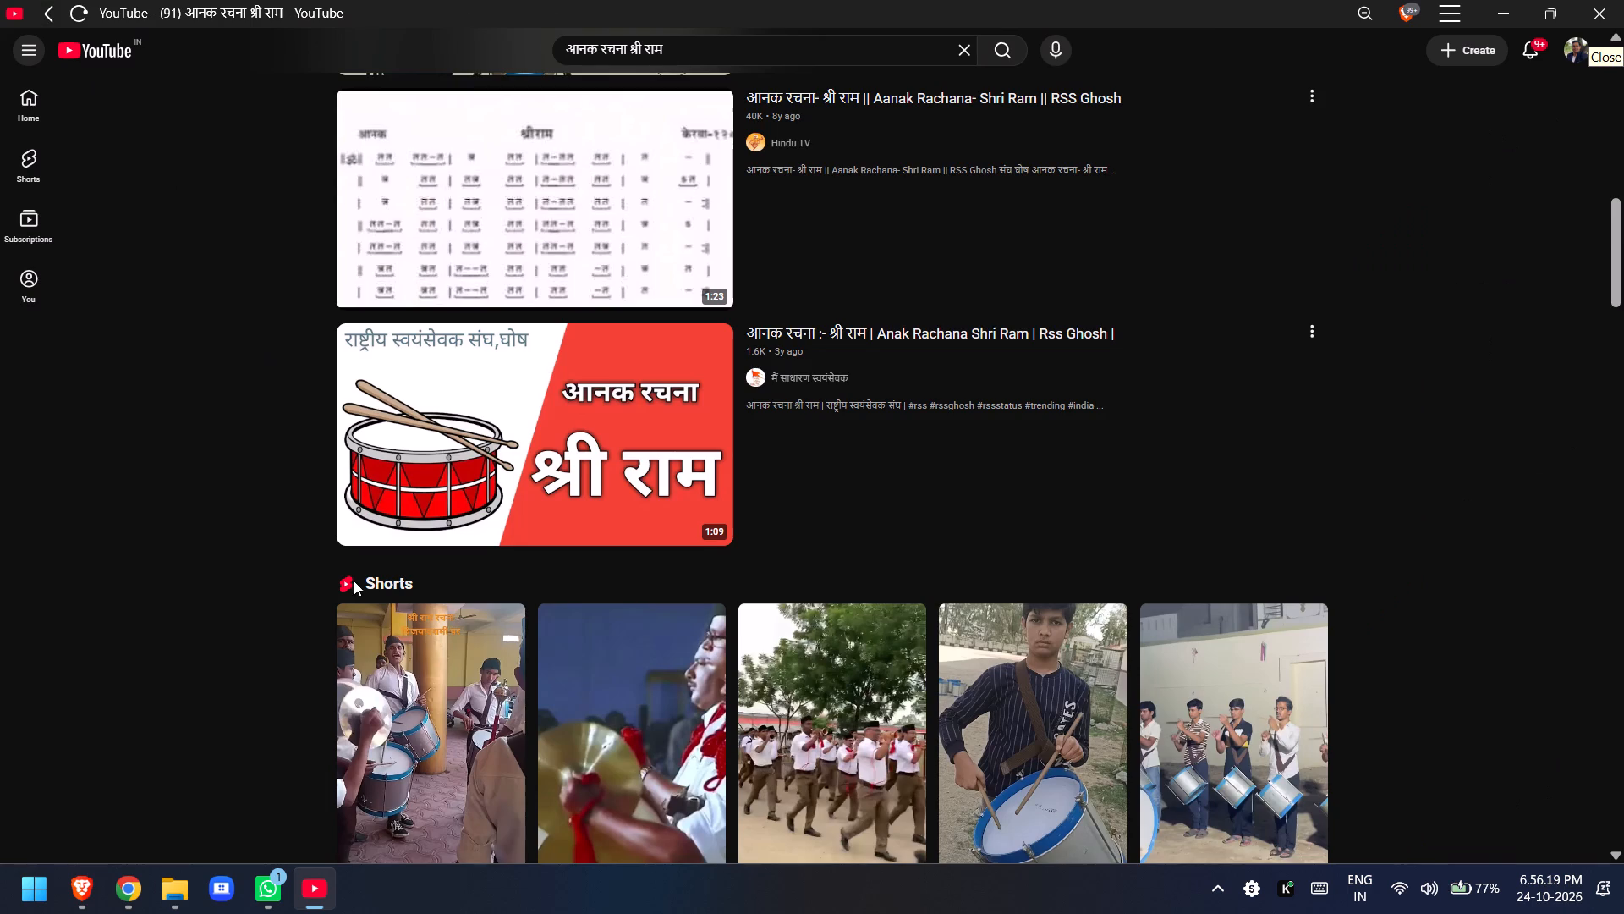
# Browse further through the Shri Ram search results and open "Anak rachna shri Ram" by Rastriya Swayamsevak Sangh Bisalpur.
pyautogui.scroll(-5, 354, 581)
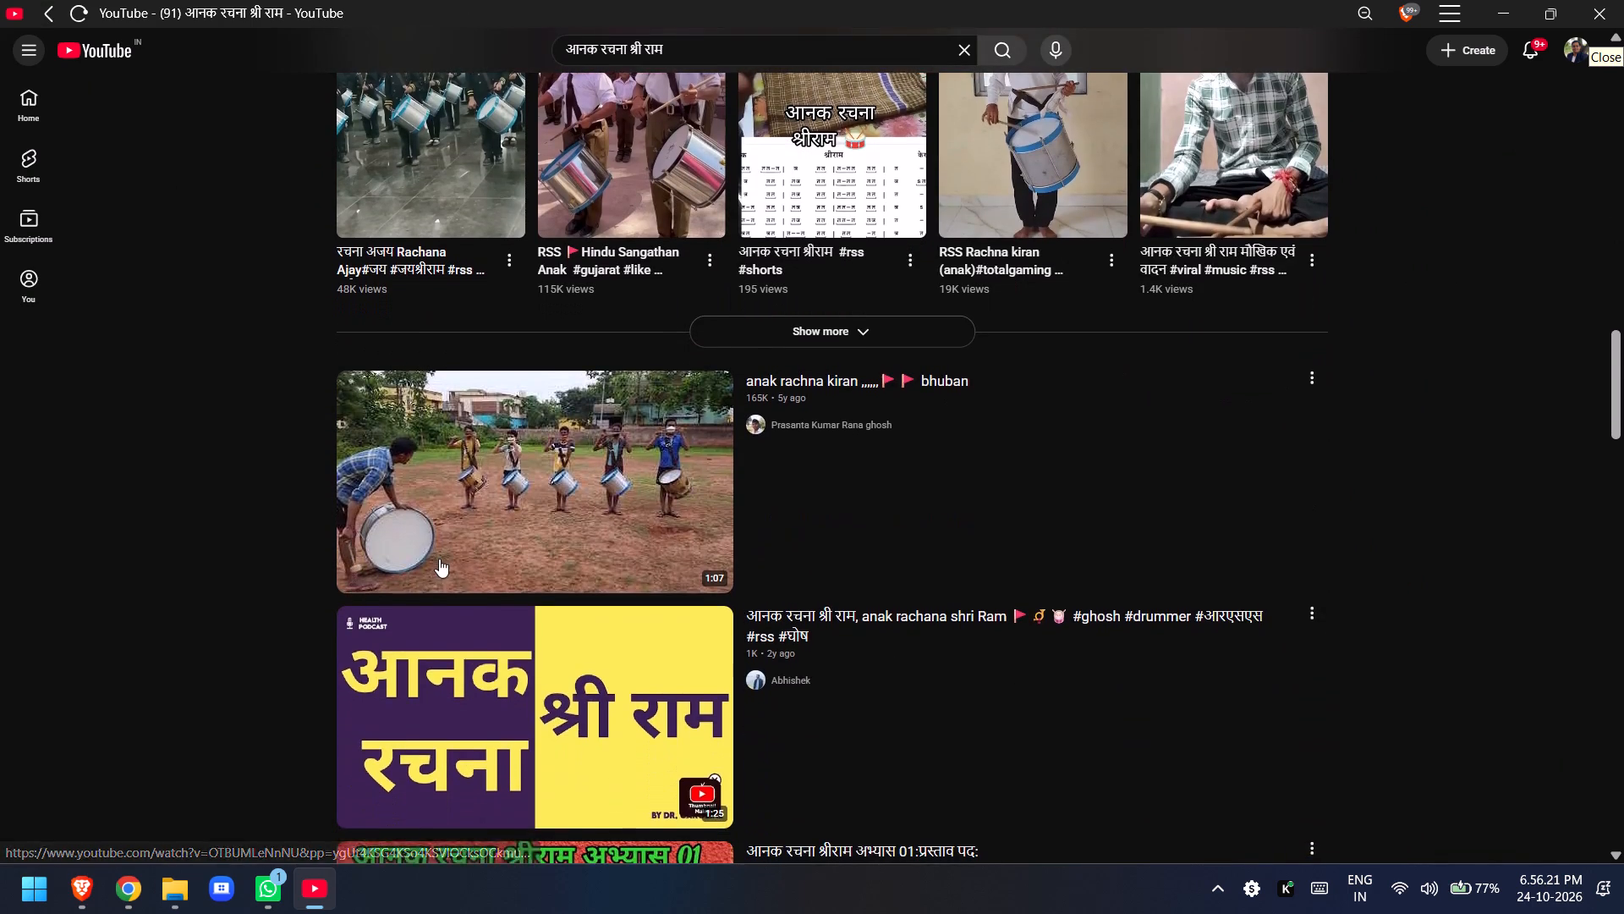
pyautogui.scroll(-2, 442, 561)
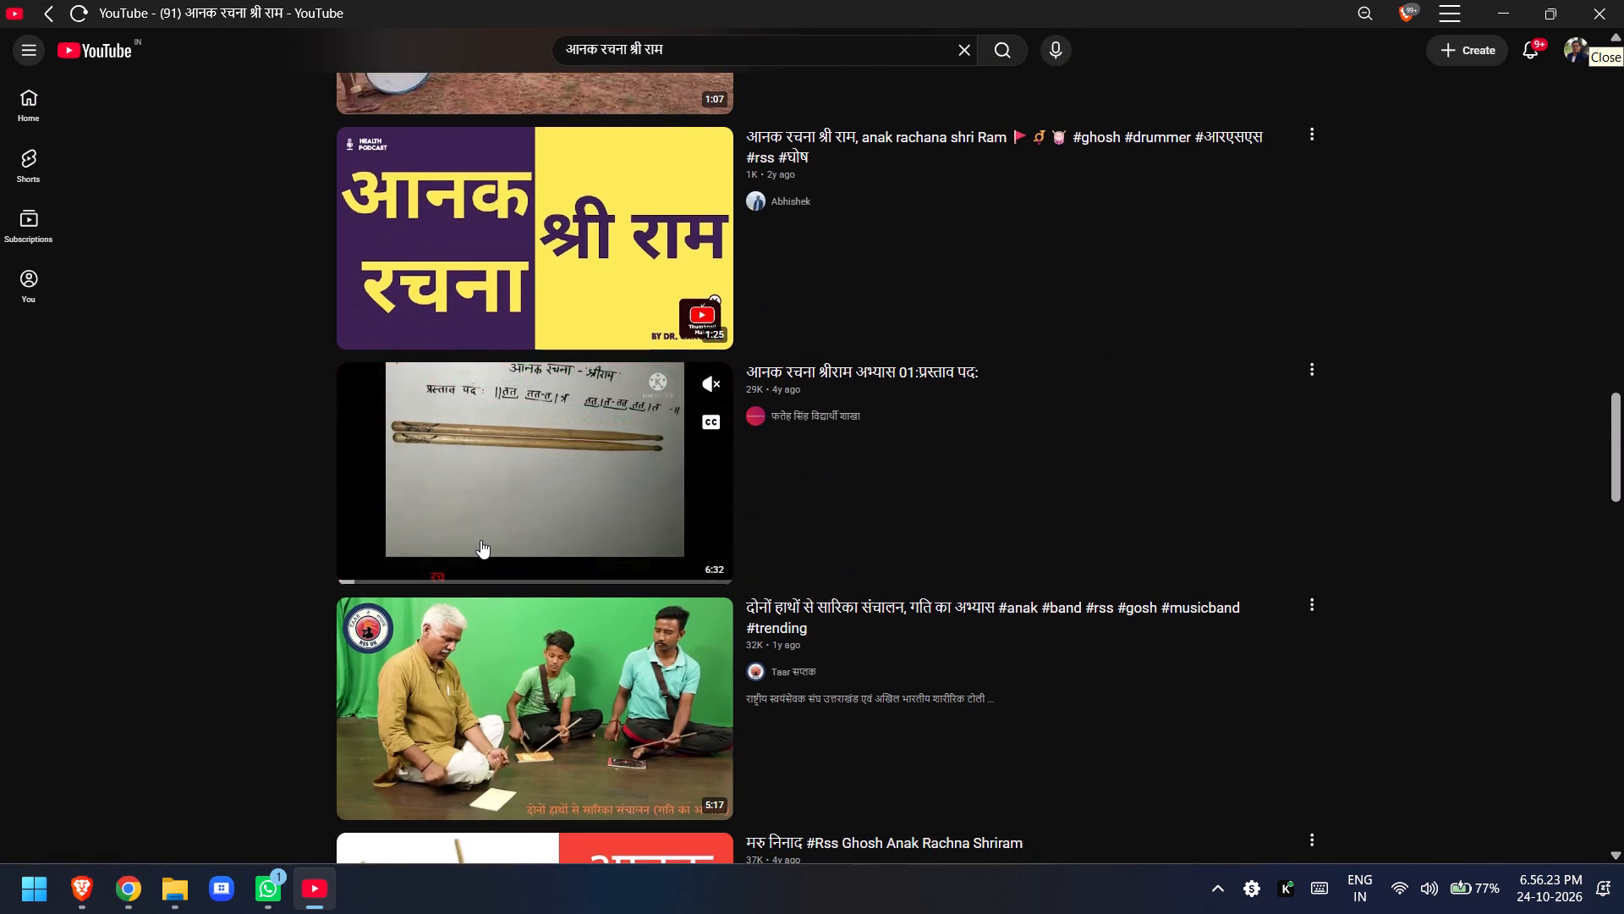
pyautogui.scroll(-1, 475, 539)
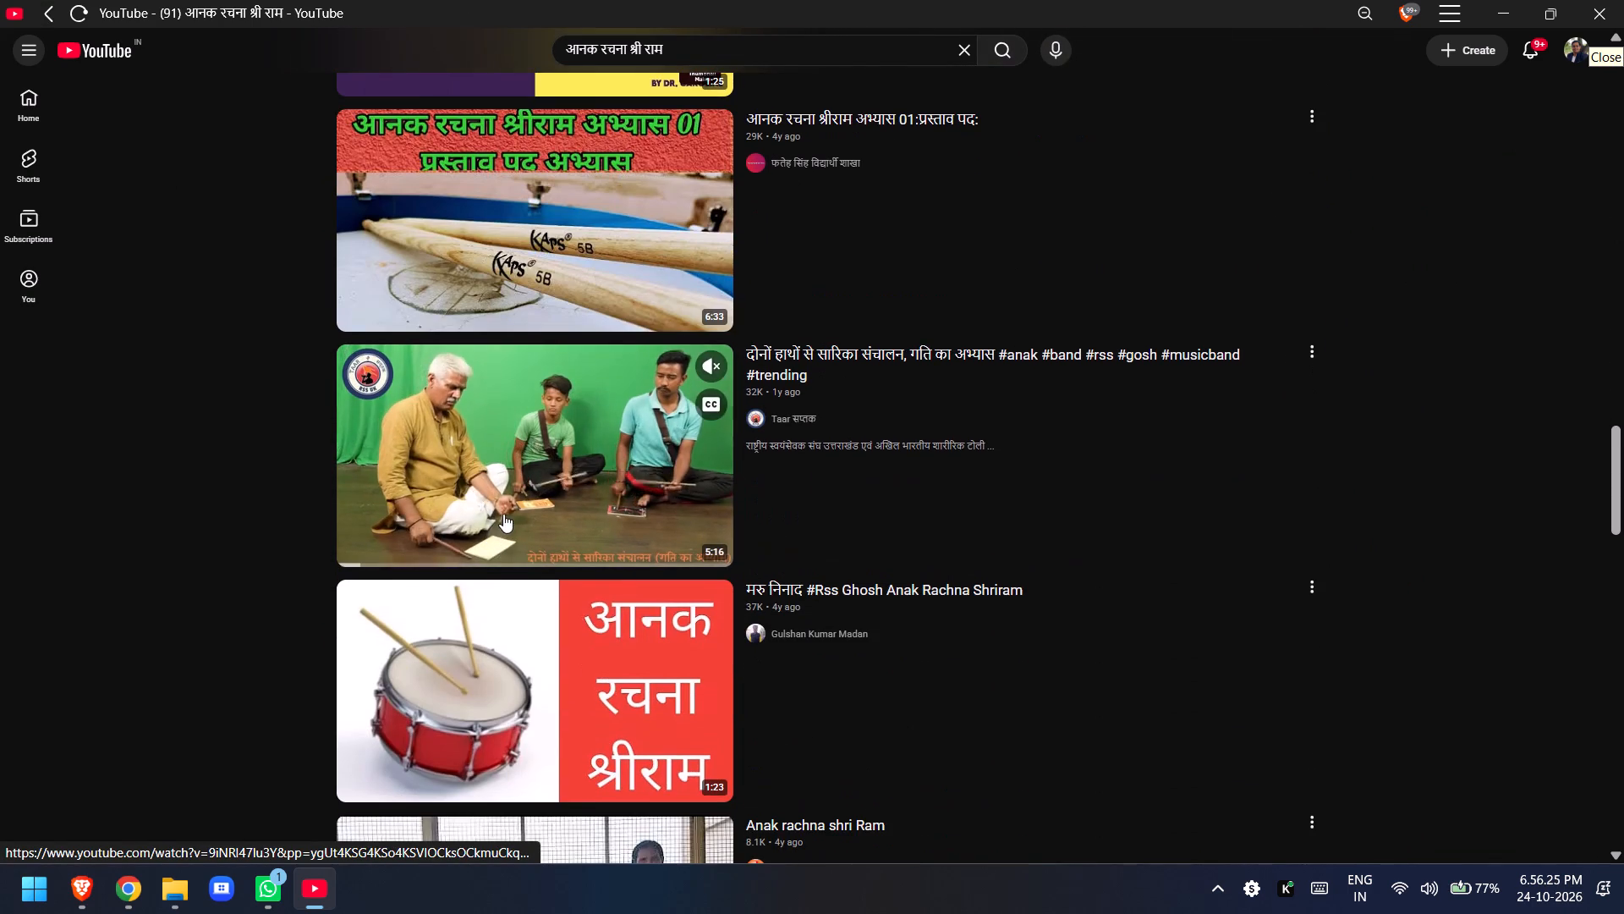
pyautogui.scroll(-1, 503, 514)
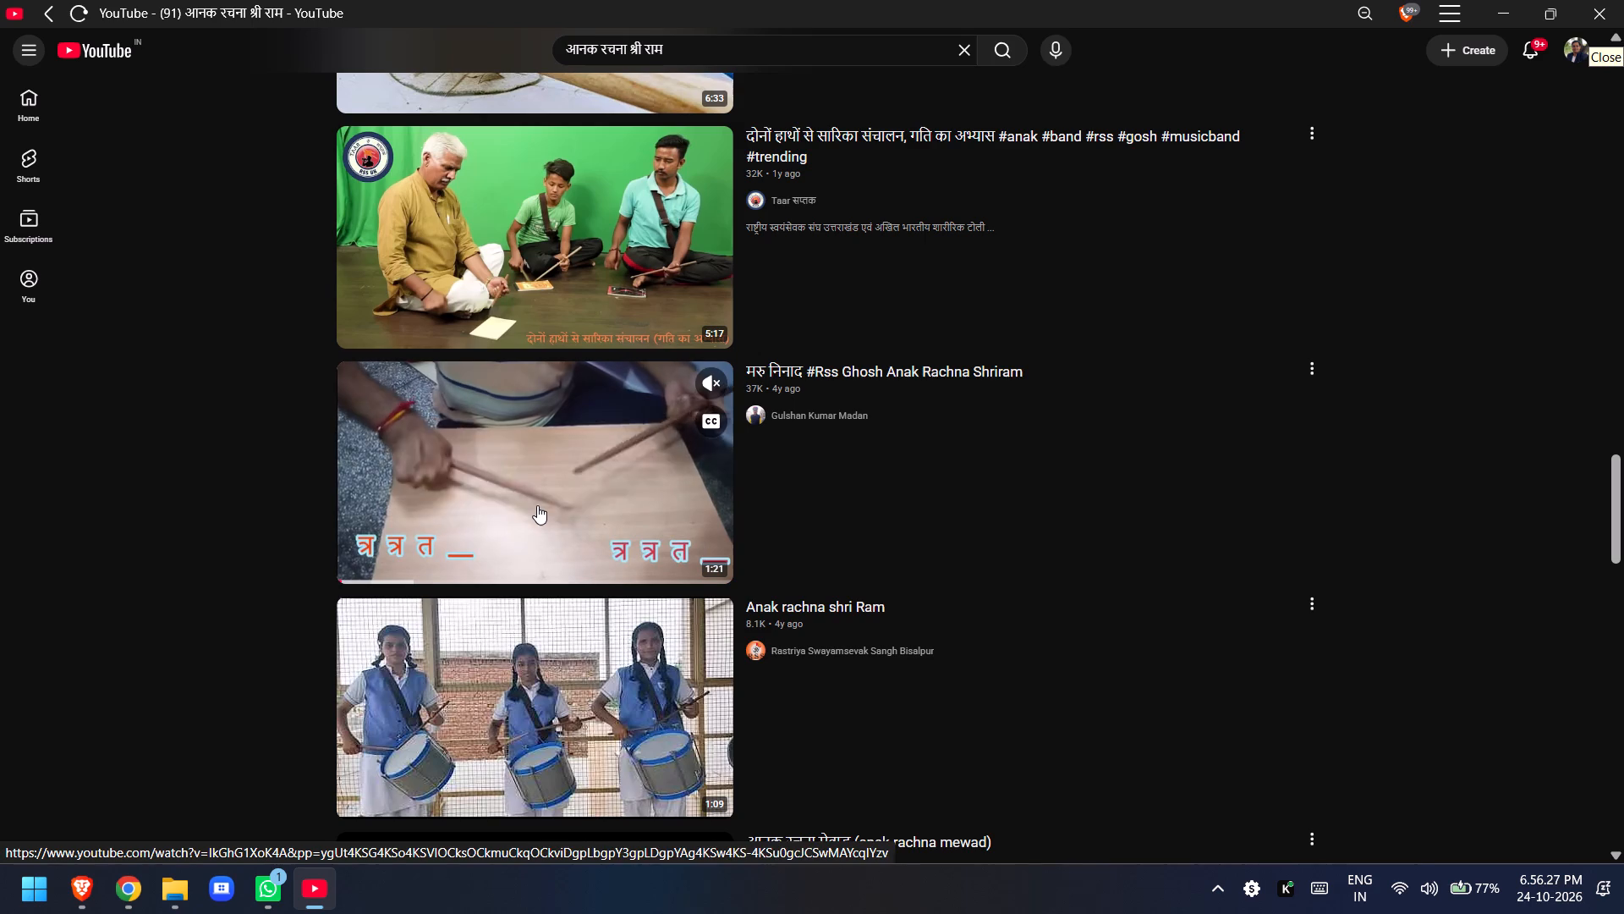
pyautogui.scroll(-1, 537, 505)
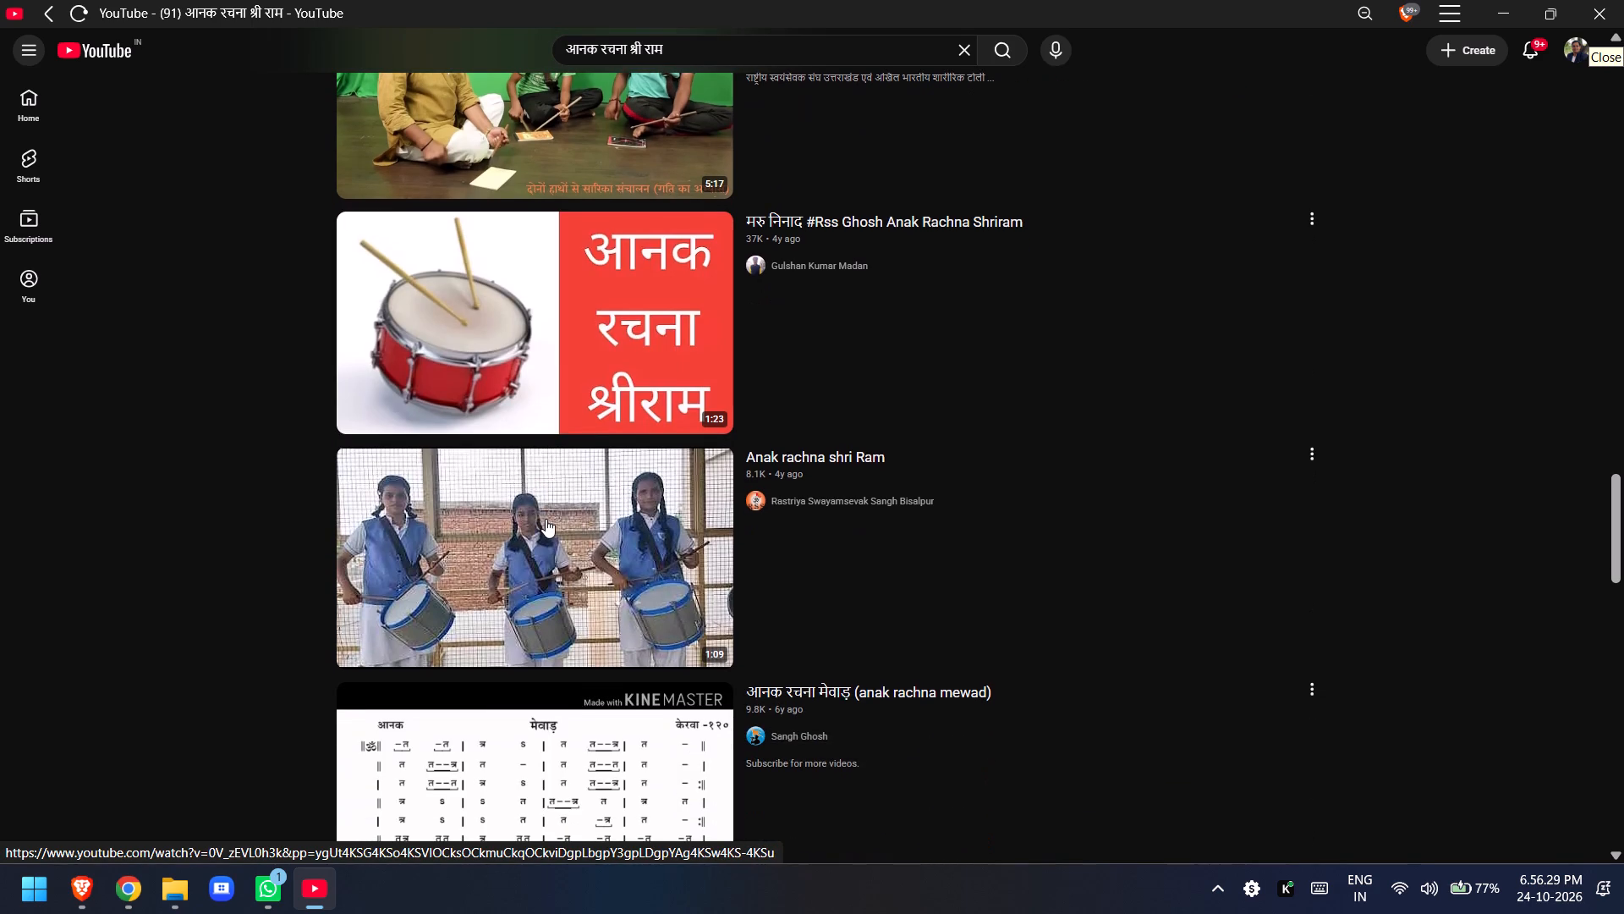
pyautogui.scroll(-1, 583, 548)
pyautogui.click(577, 454)
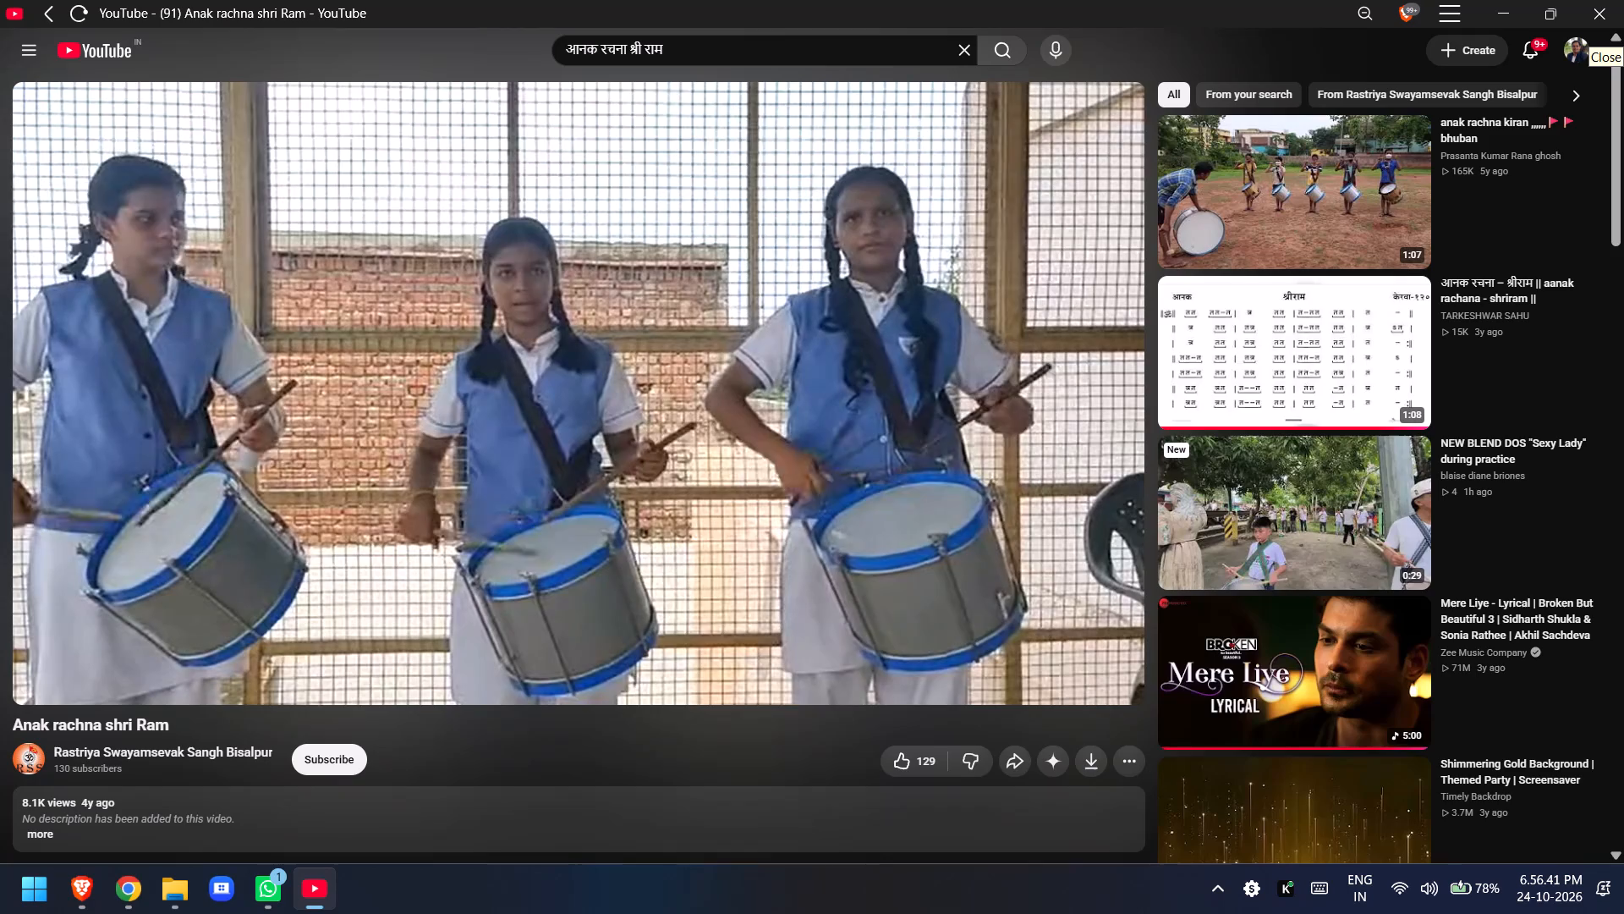
# Skim through the "Anak rachna shri Ram" video to near its end and pause it.
pyautogui.press('Right')
pyautogui.press('Right')
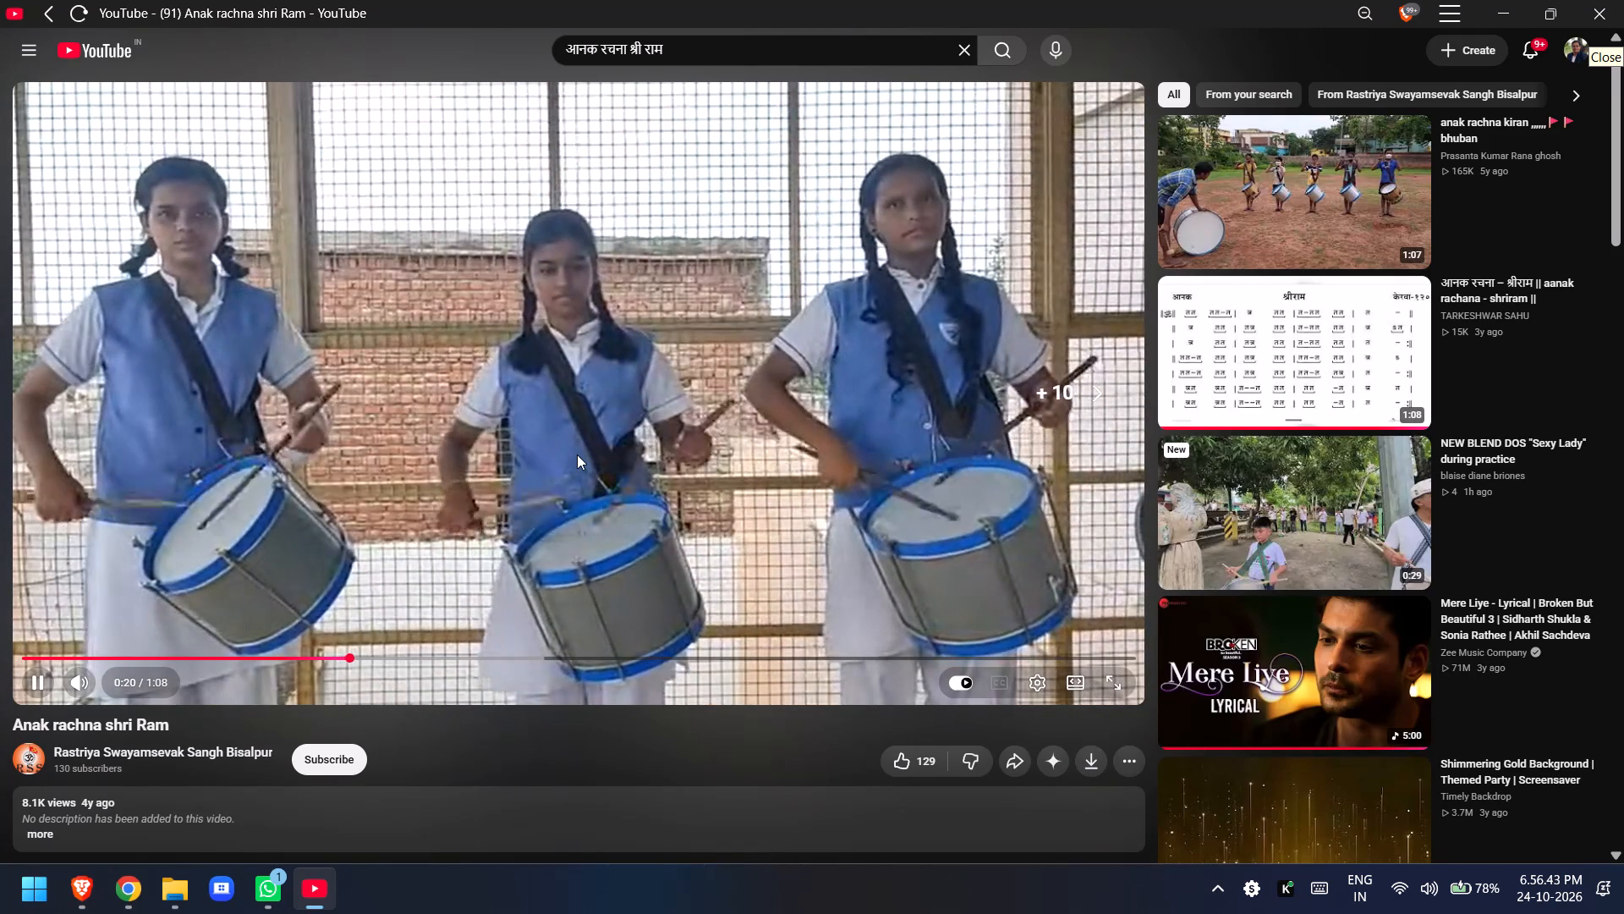
pyautogui.press('Right')
pyautogui.press('Right')
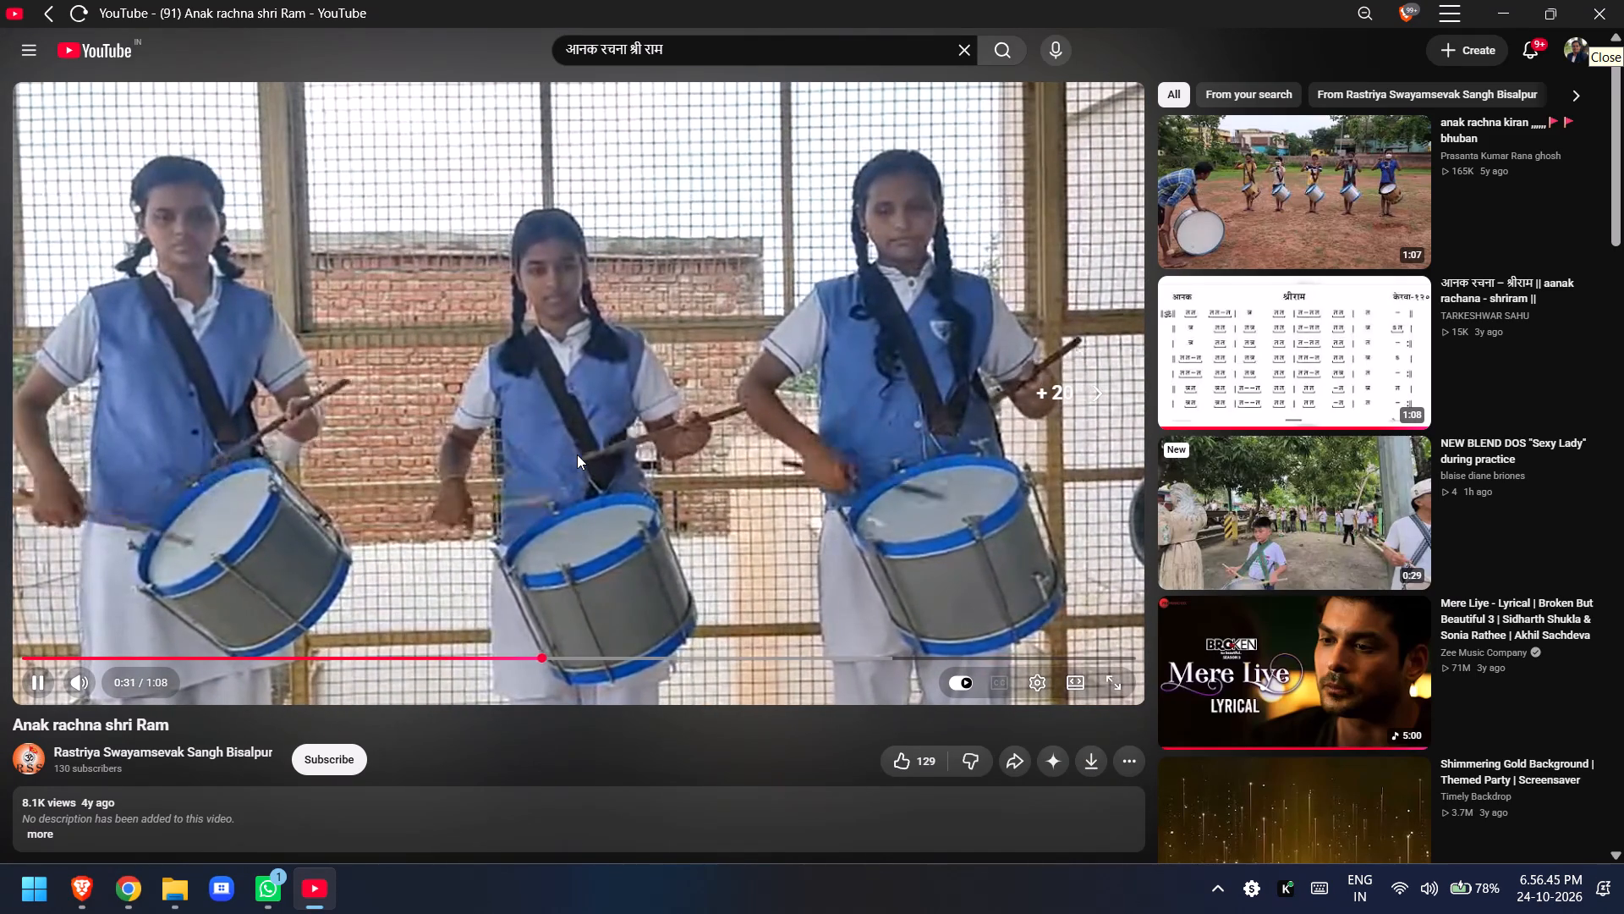
pyautogui.press('Right')
pyautogui.press('Right')
pyautogui.press('Right')
pyautogui.press('Right')
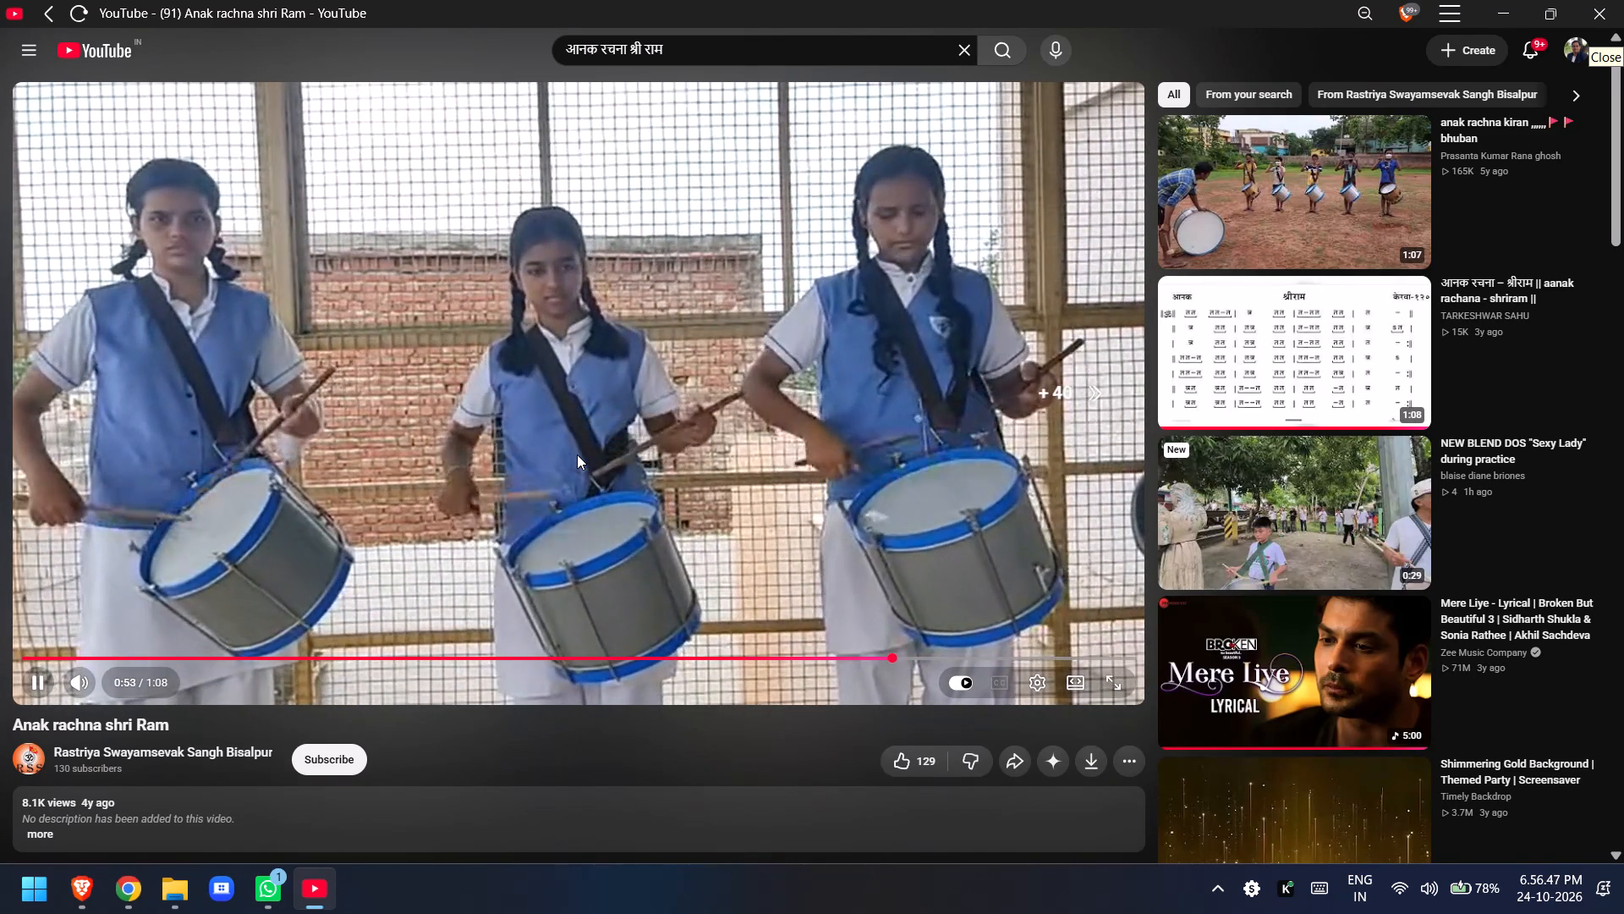
pyautogui.press('Right')
pyautogui.press('Right')
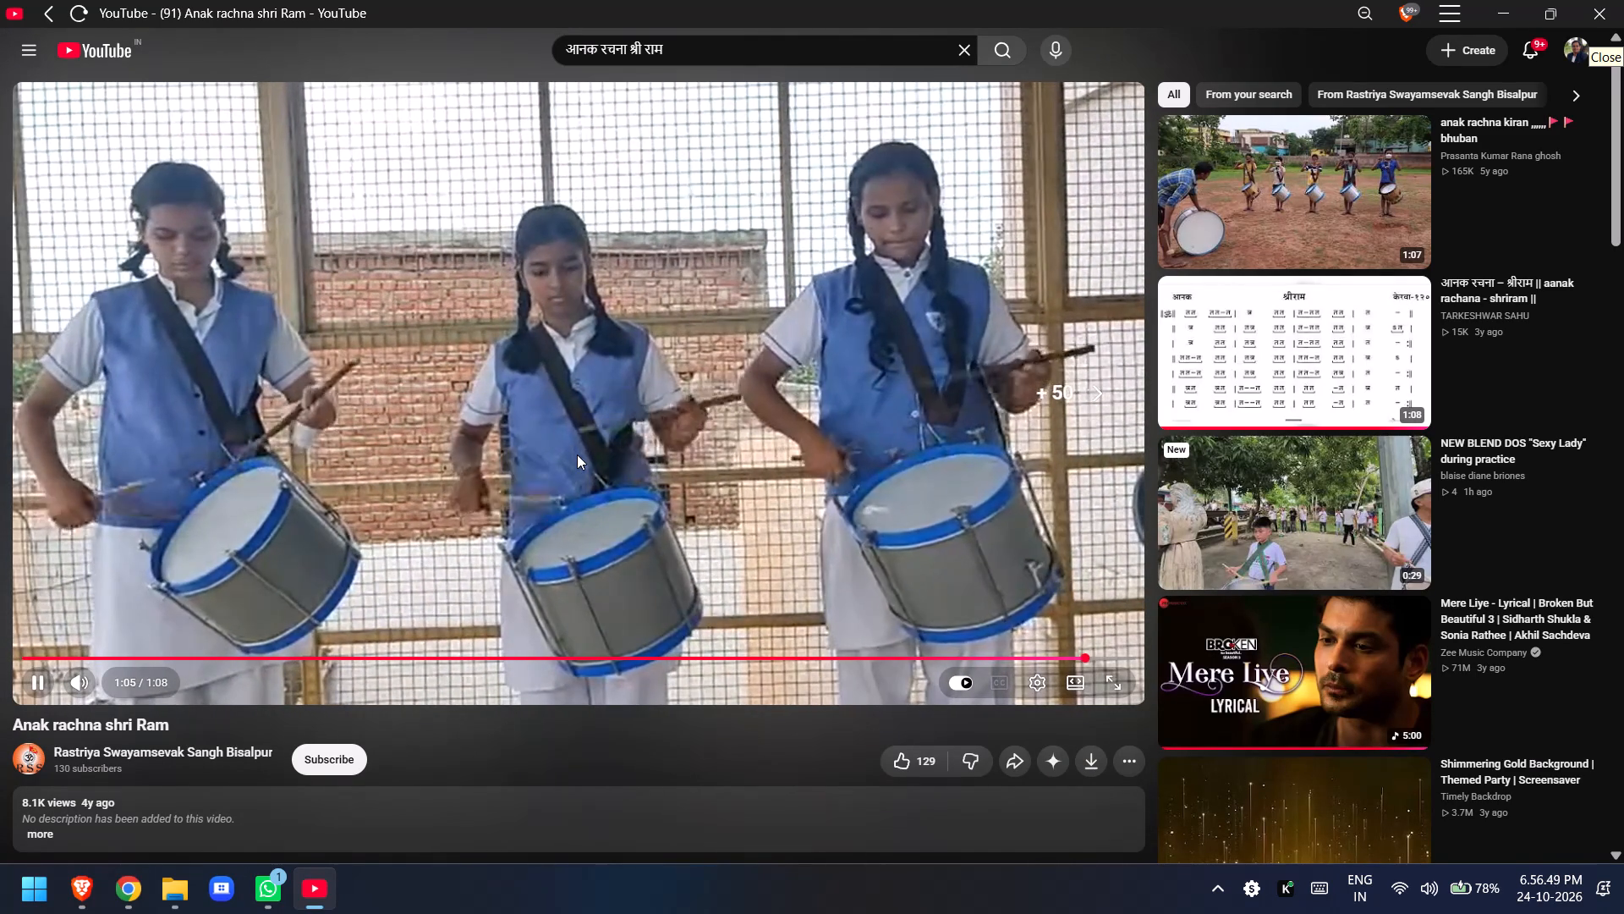
pyautogui.press('space')
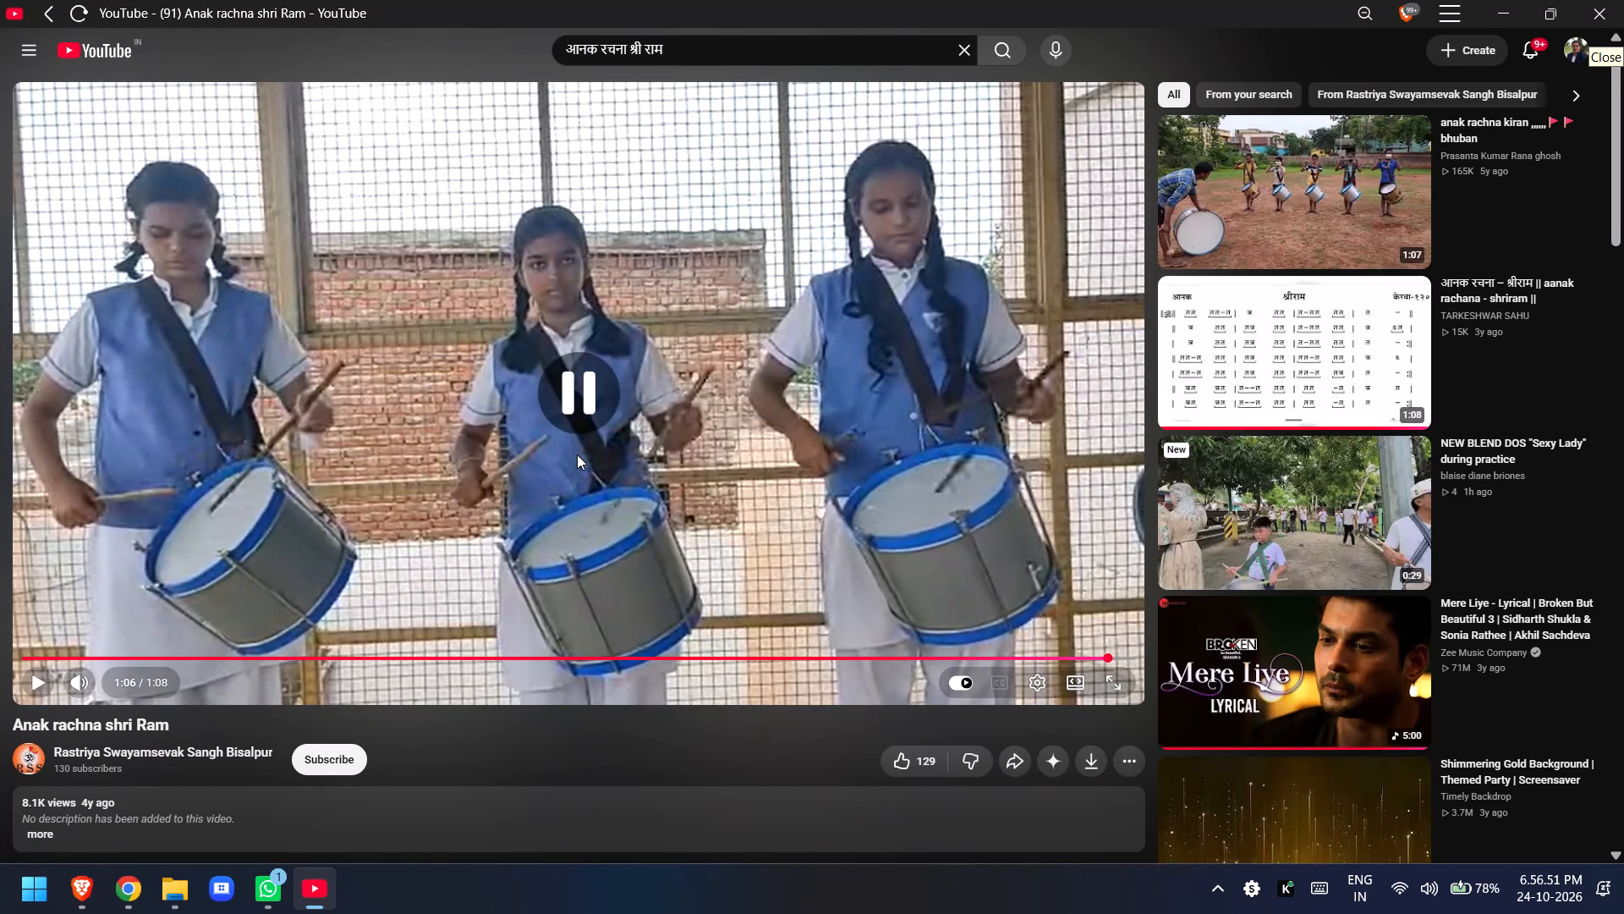
# Copy the share link of the "Anak rachna shri Ram" video and close the sharing dialog.
pyautogui.click(1006, 757)
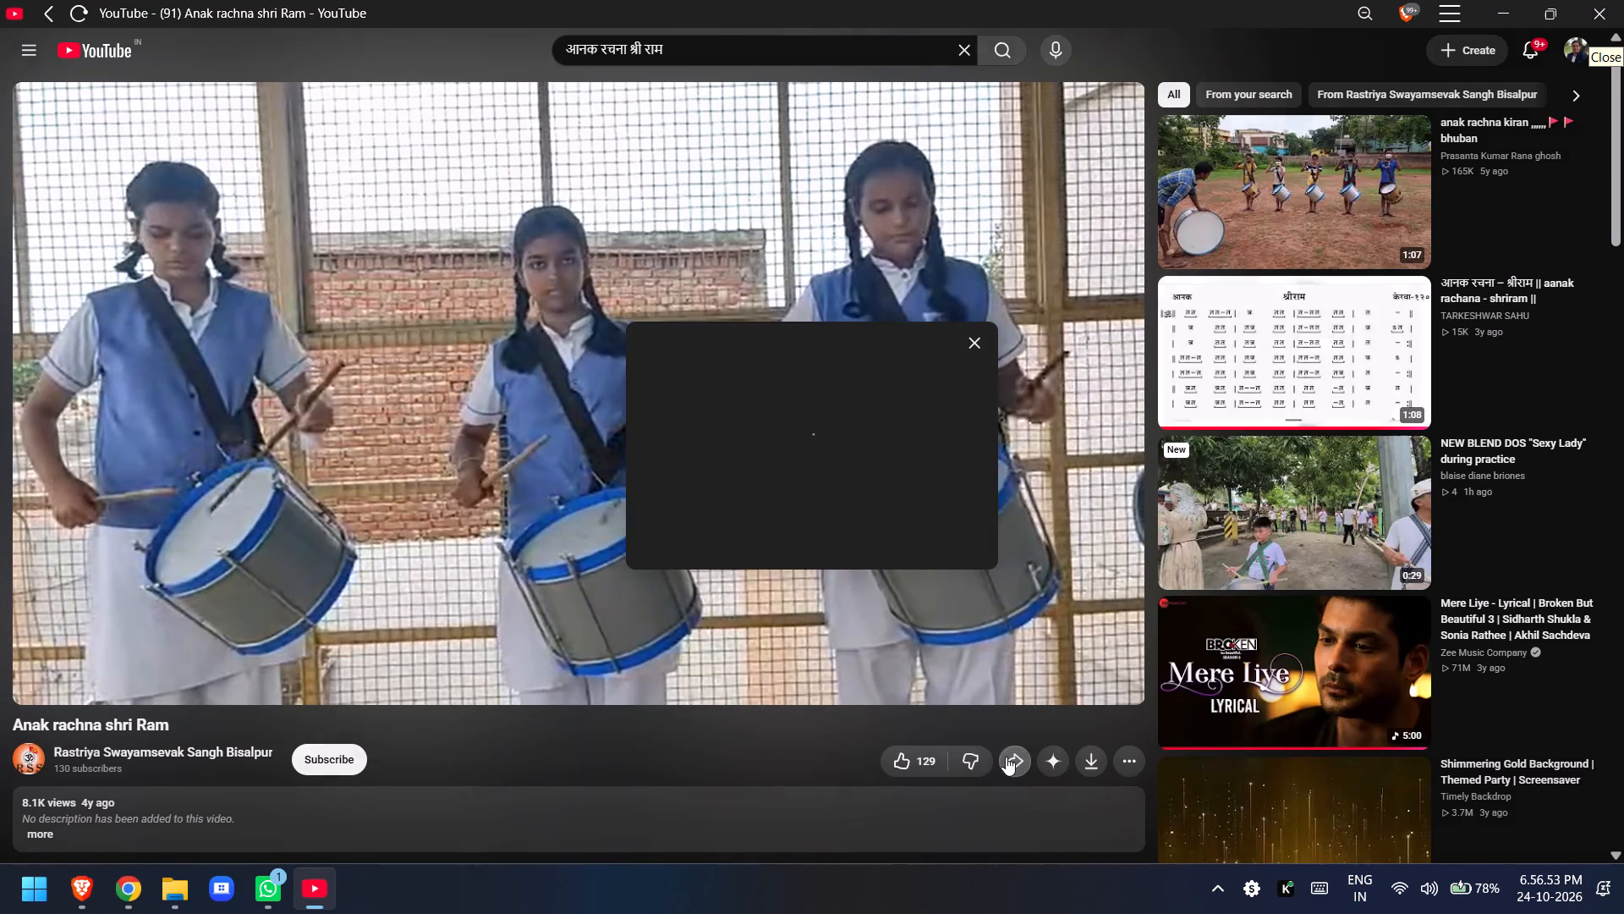
pyautogui.click(946, 534)
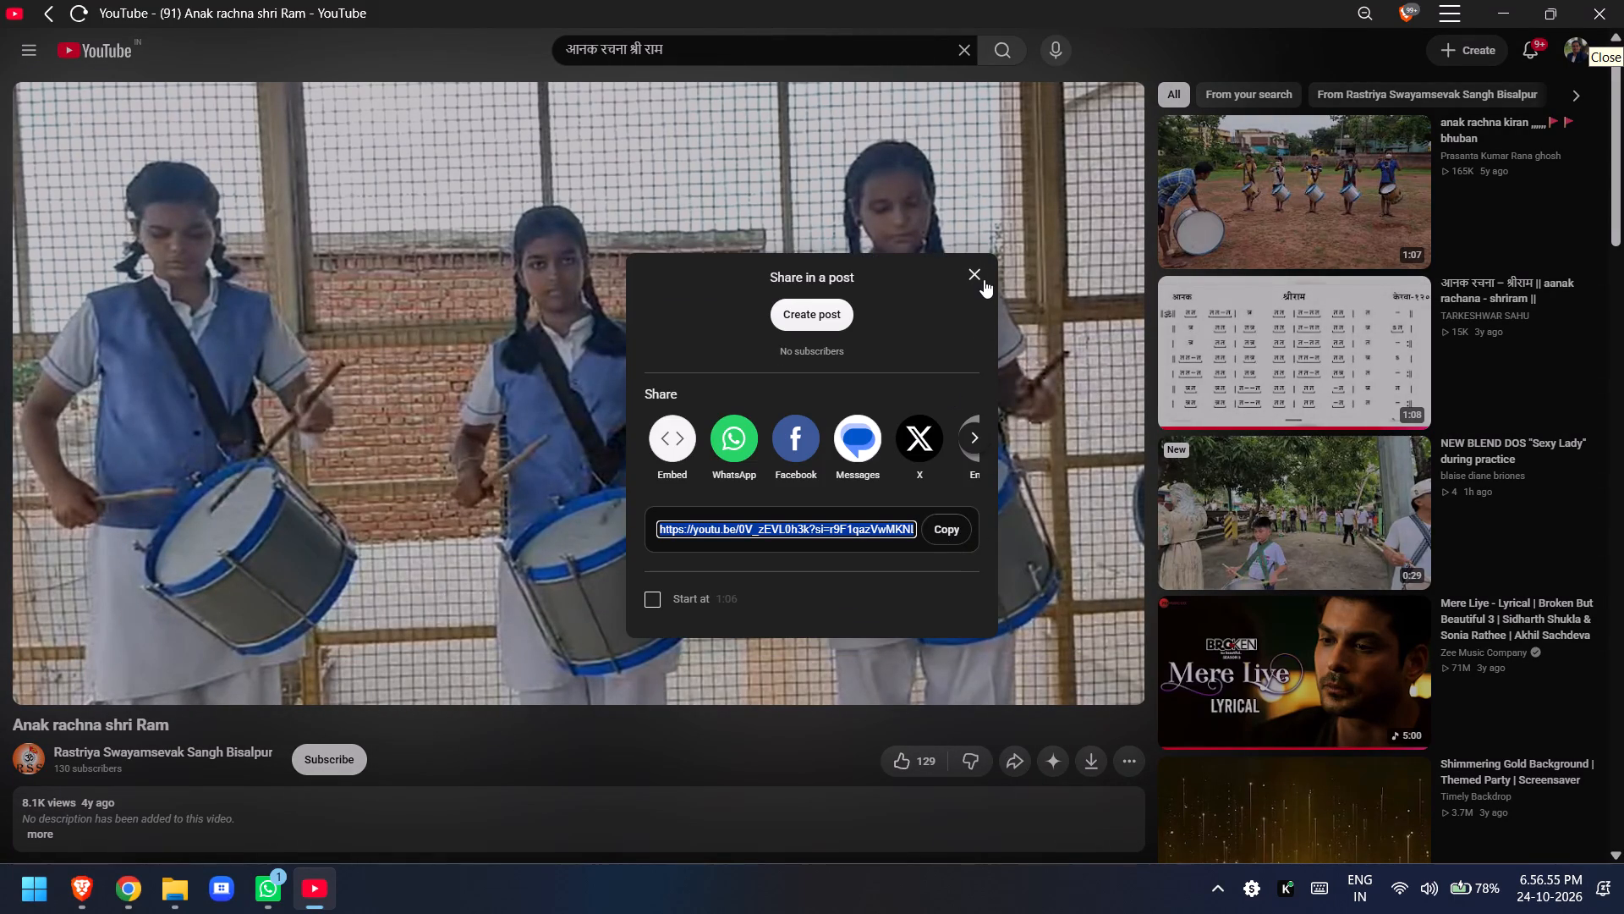
pyautogui.click(984, 279)
# Switch back to the Audio Joiner in Chrome and dismiss the full-page Google AI Plus advertisement.
pyautogui.hotkey('alt', 'Tab')
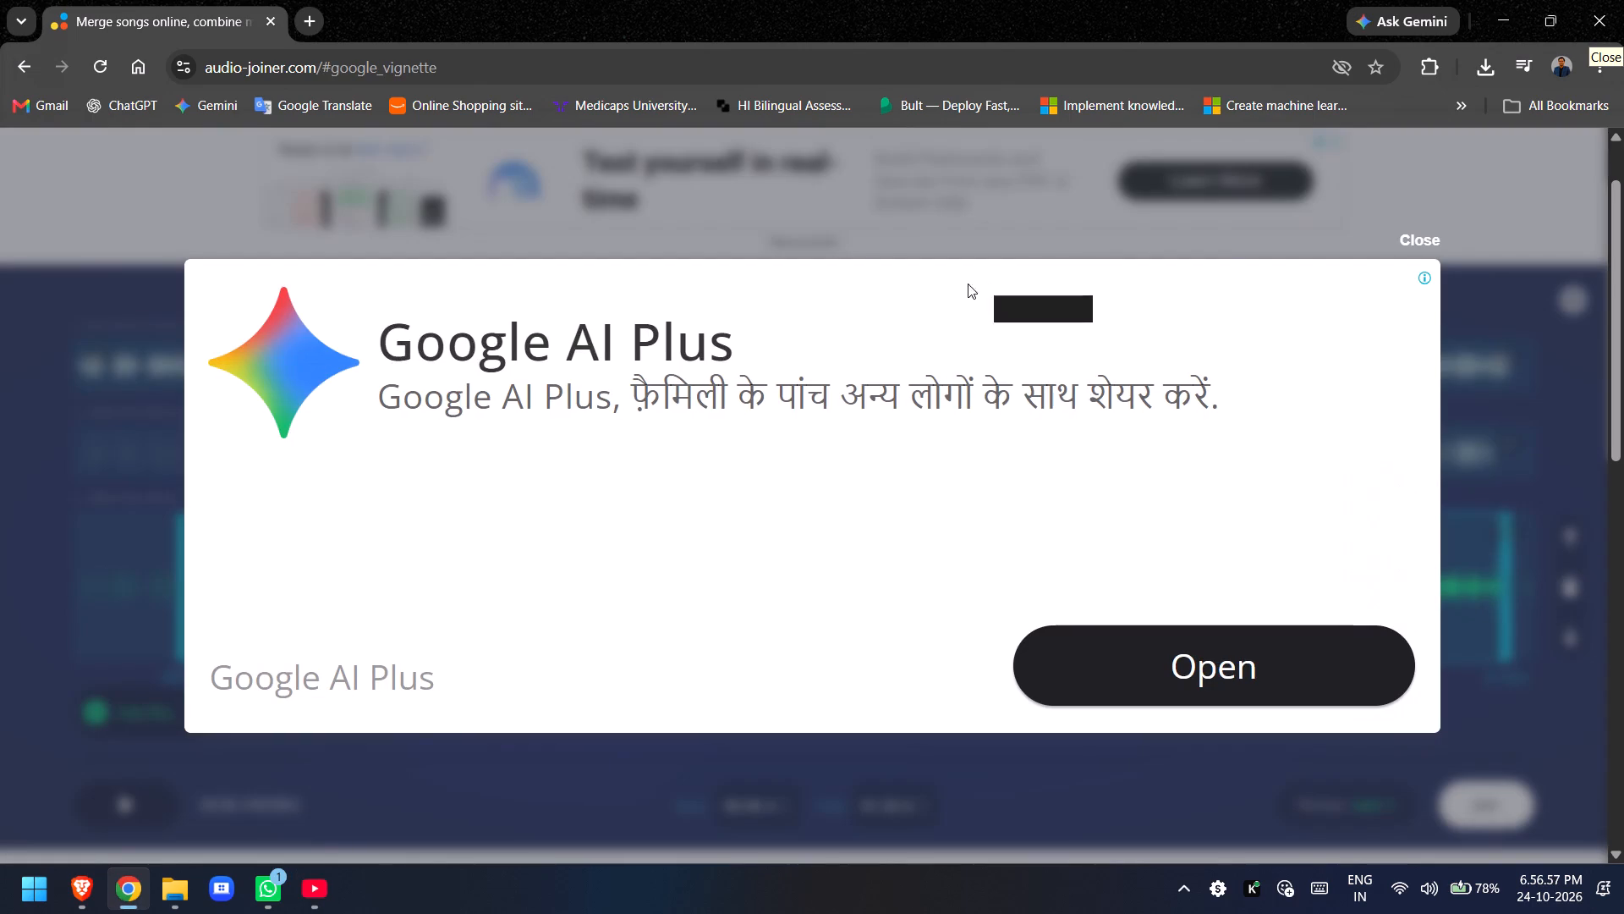
pyautogui.click(1401, 238)
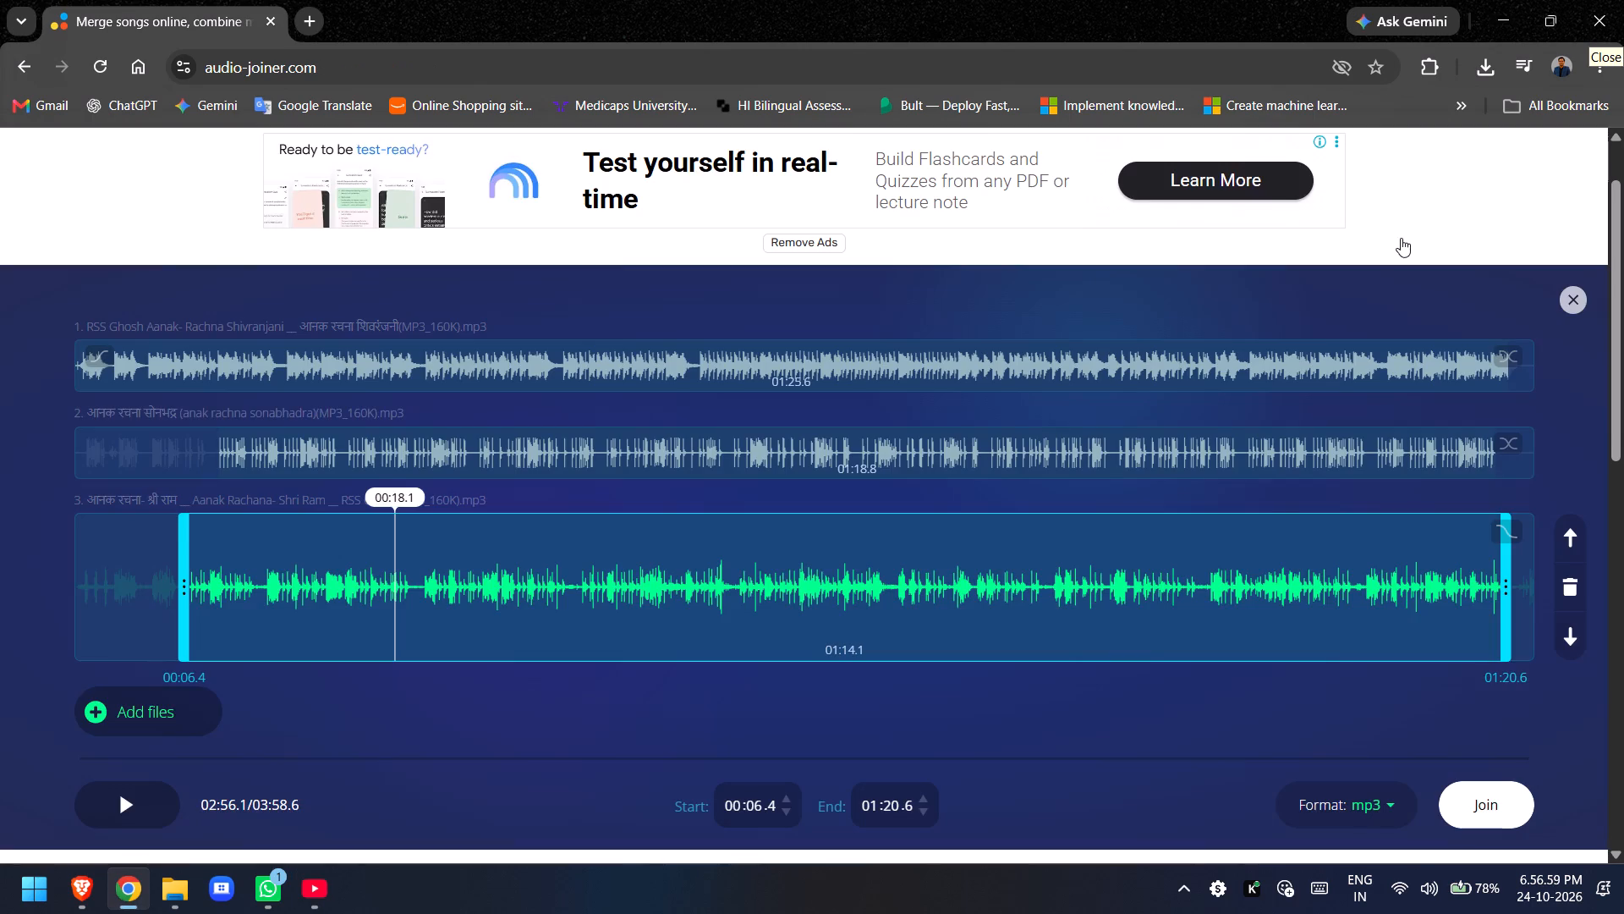
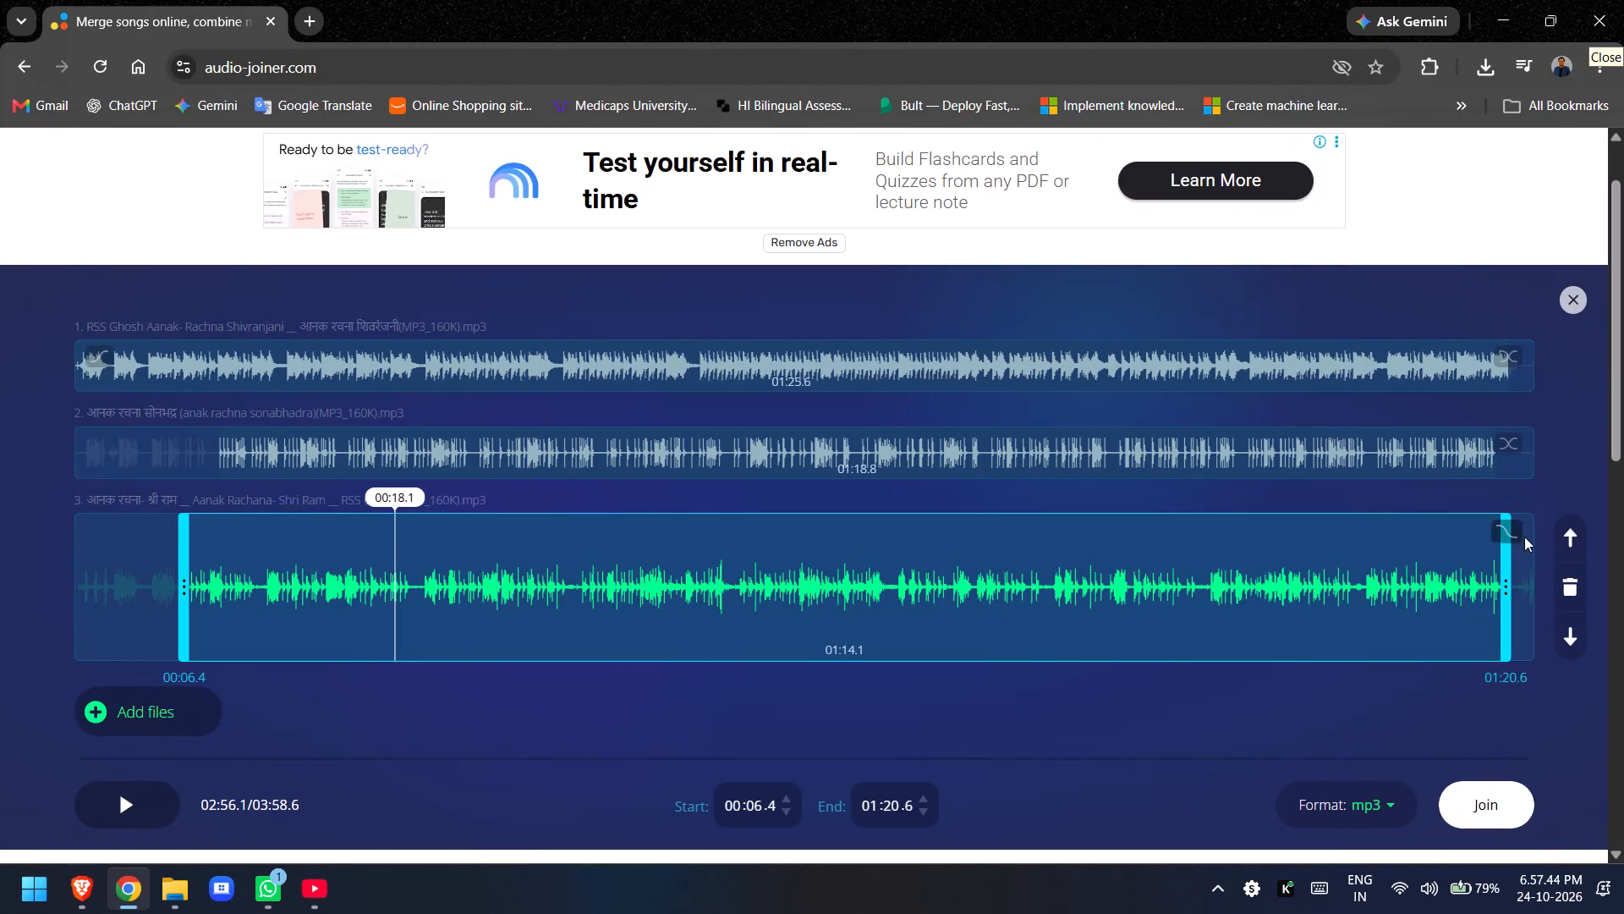
# Remove the third track, the Shri Ram Aanak Rachana recording, from the list of tracks being joined.
pyautogui.click(1581, 593)
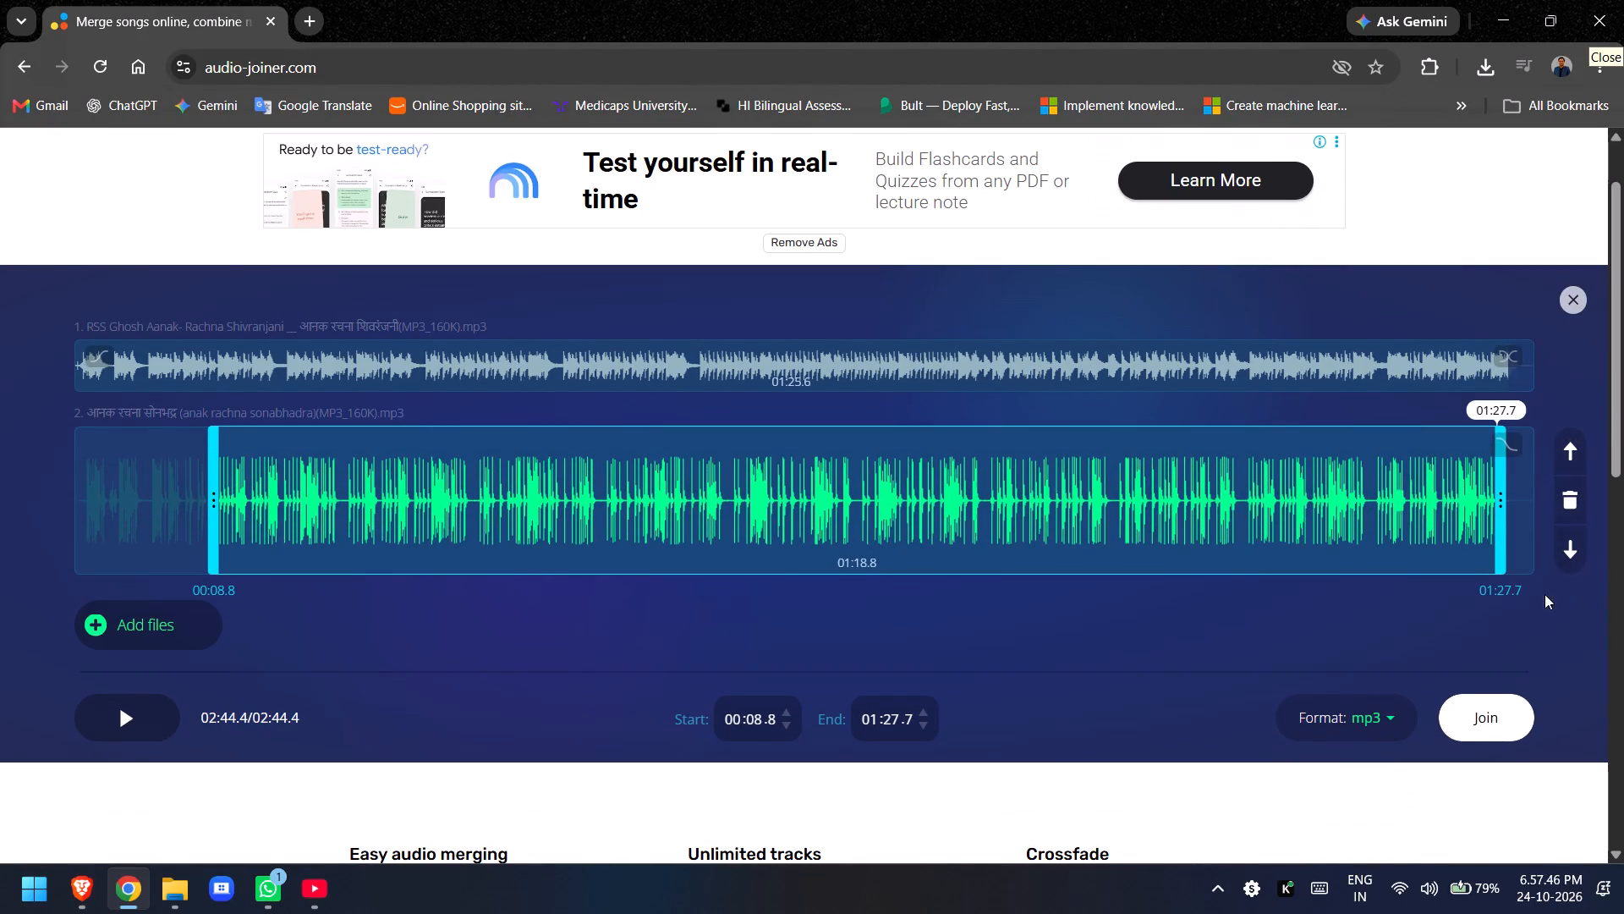
# Open the file chooser for adding another audio file after the Sonabhadra track.
pyautogui.click(118, 639)
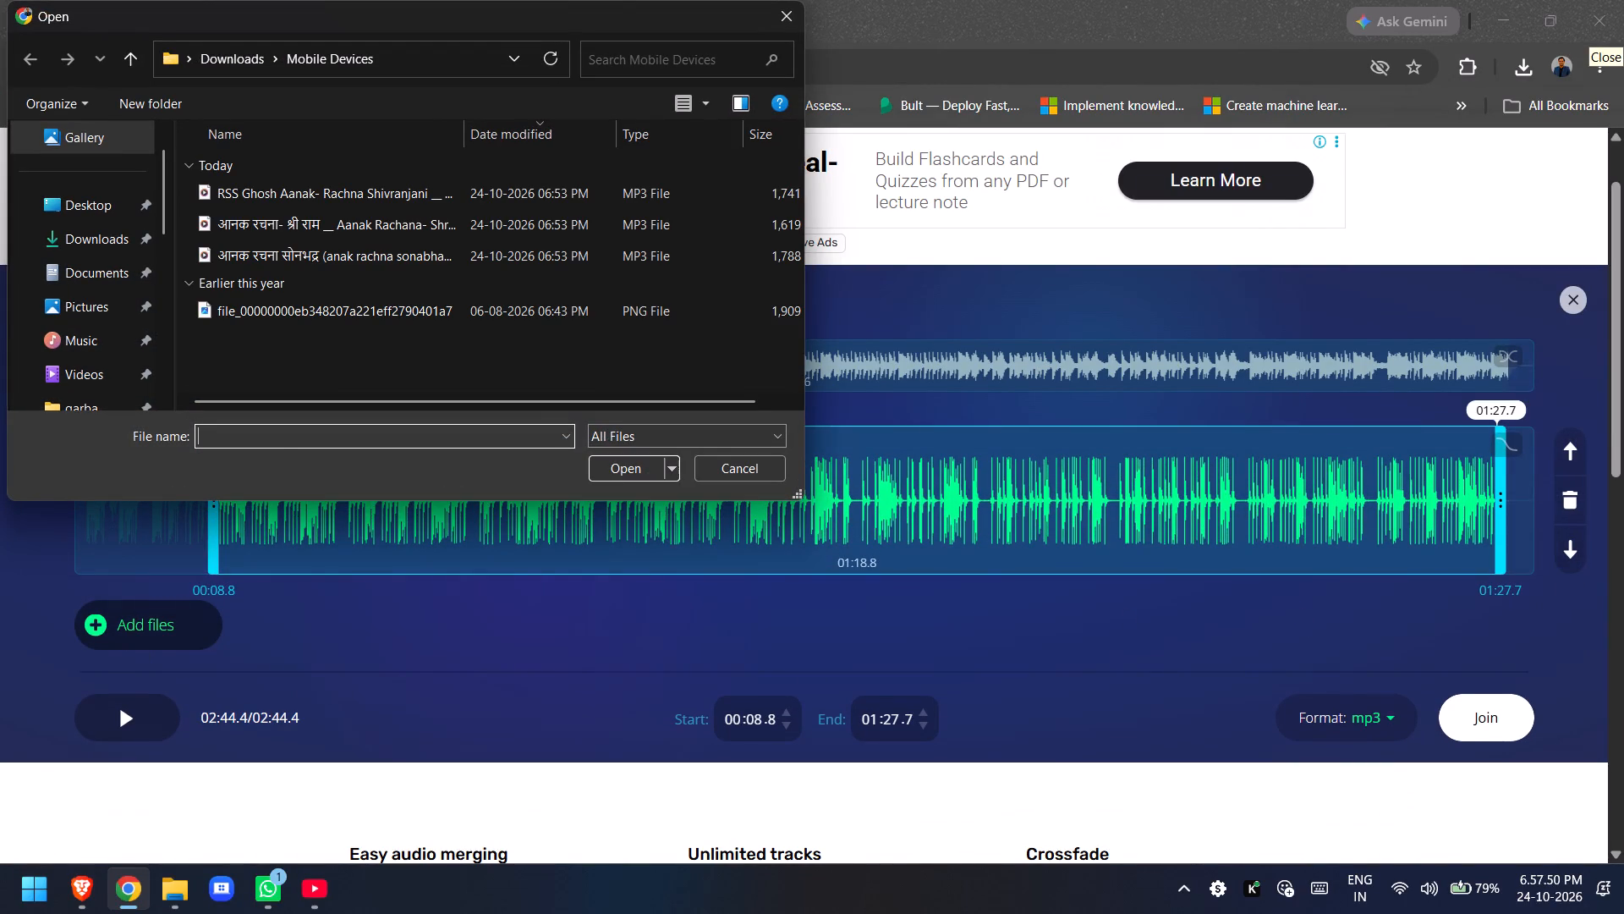
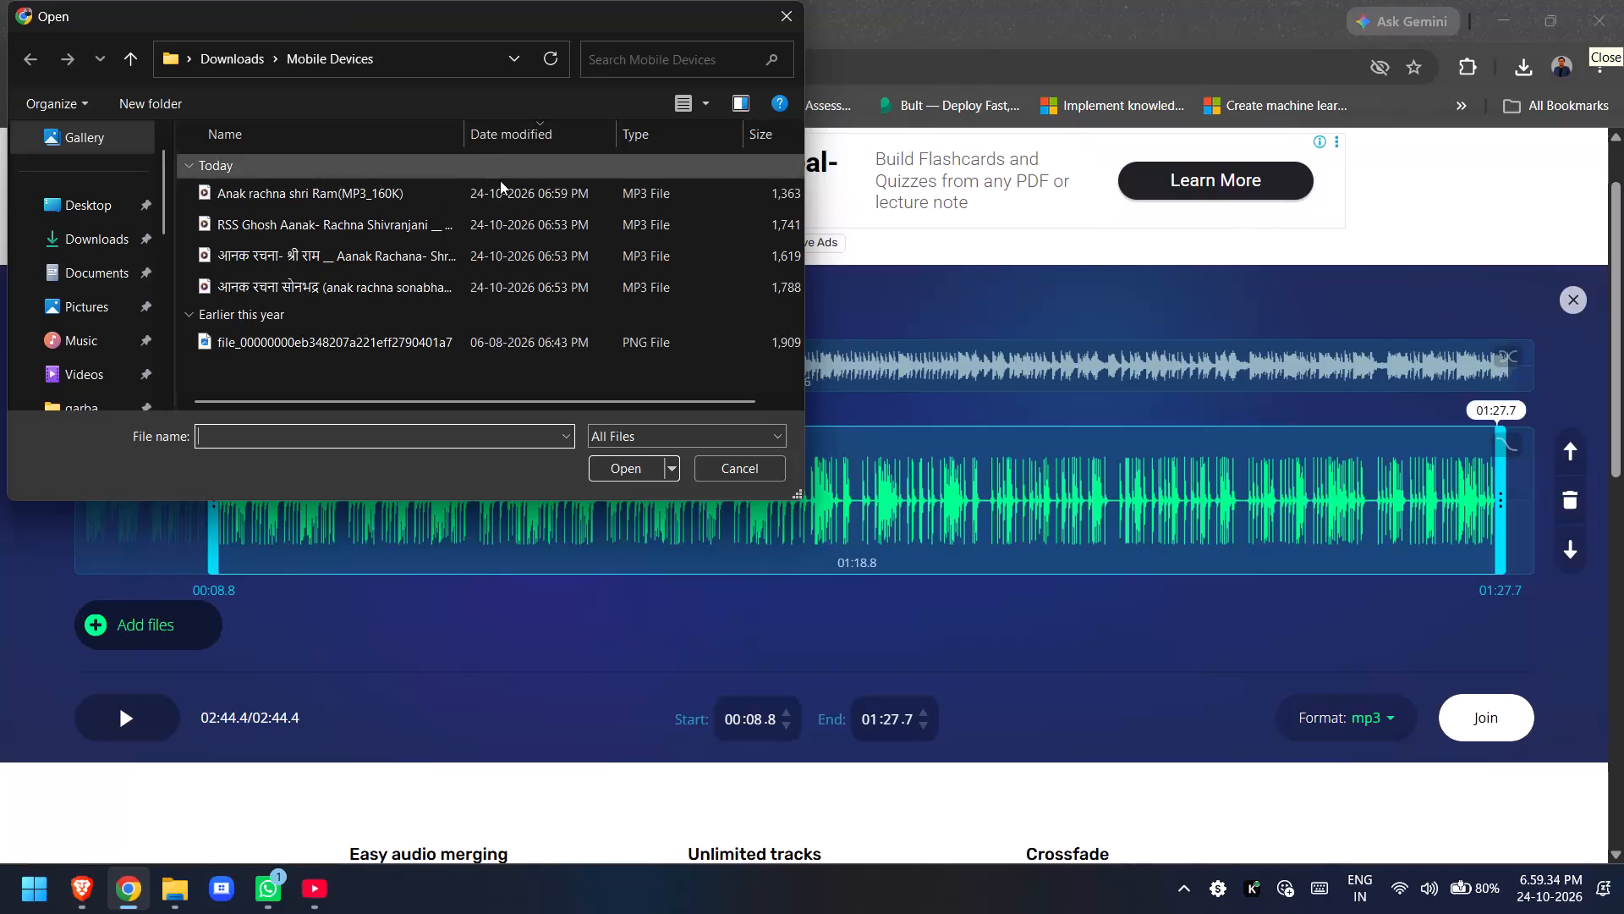
# Add the Anak rachna shri Ram(MP3_160K) recording from the Mobile Devices folder as the third track.
pyautogui.click(521, 206)
pyautogui.click(524, 199)
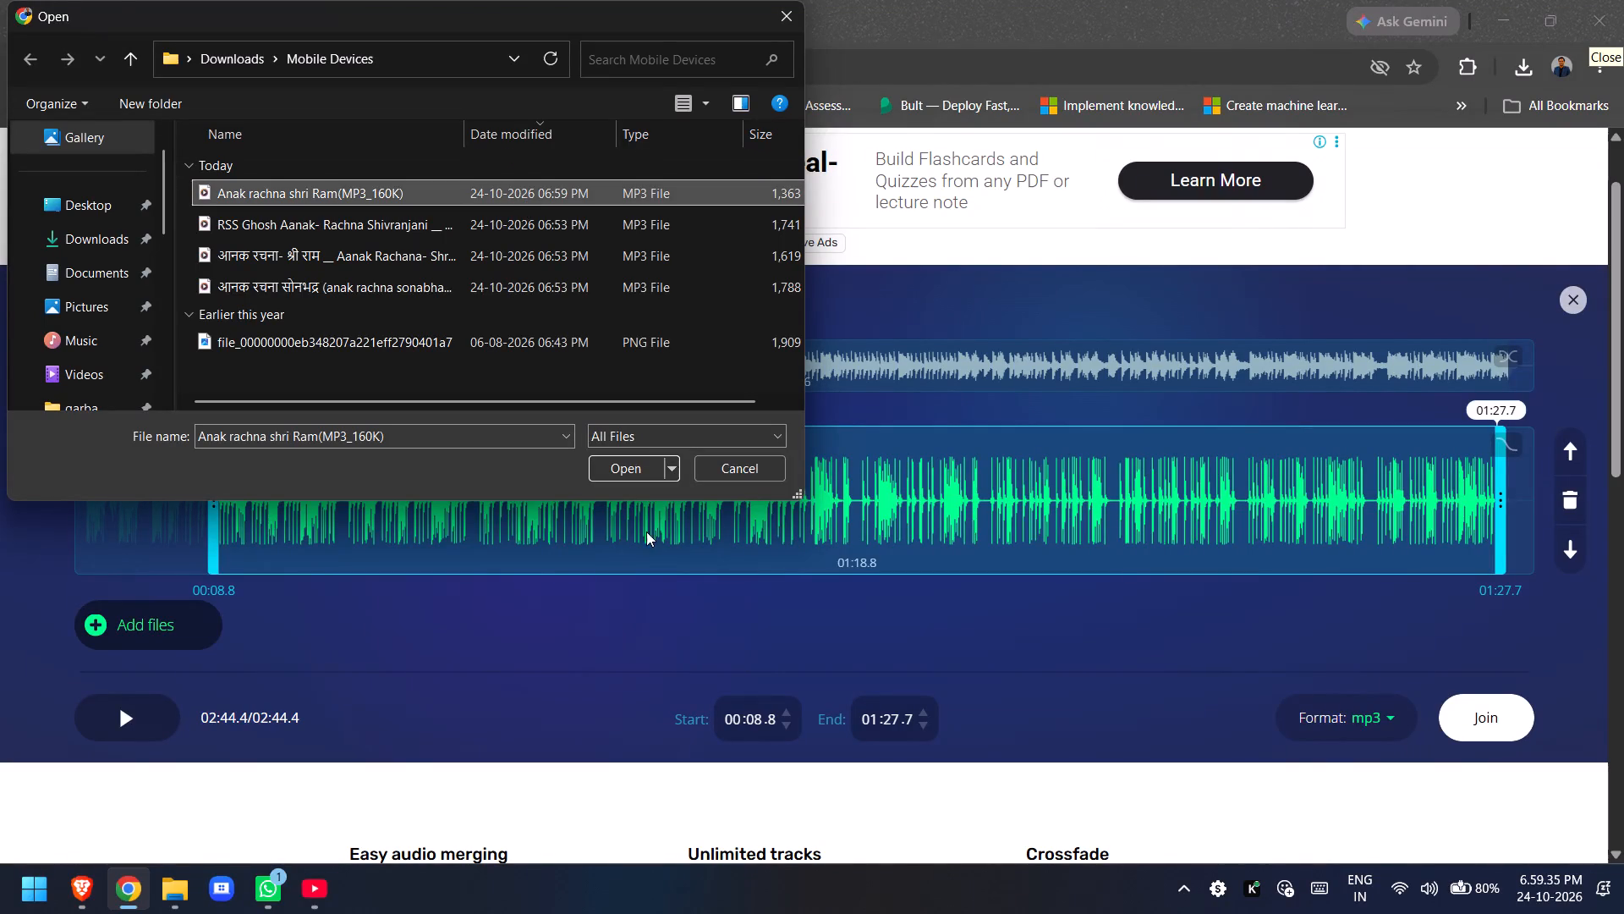
pyautogui.click(617, 464)
# Trim the start of the third track, Anak rachna shri Ram, to 00:05.8 and play it from the new start.
pyautogui.click(354, 643)
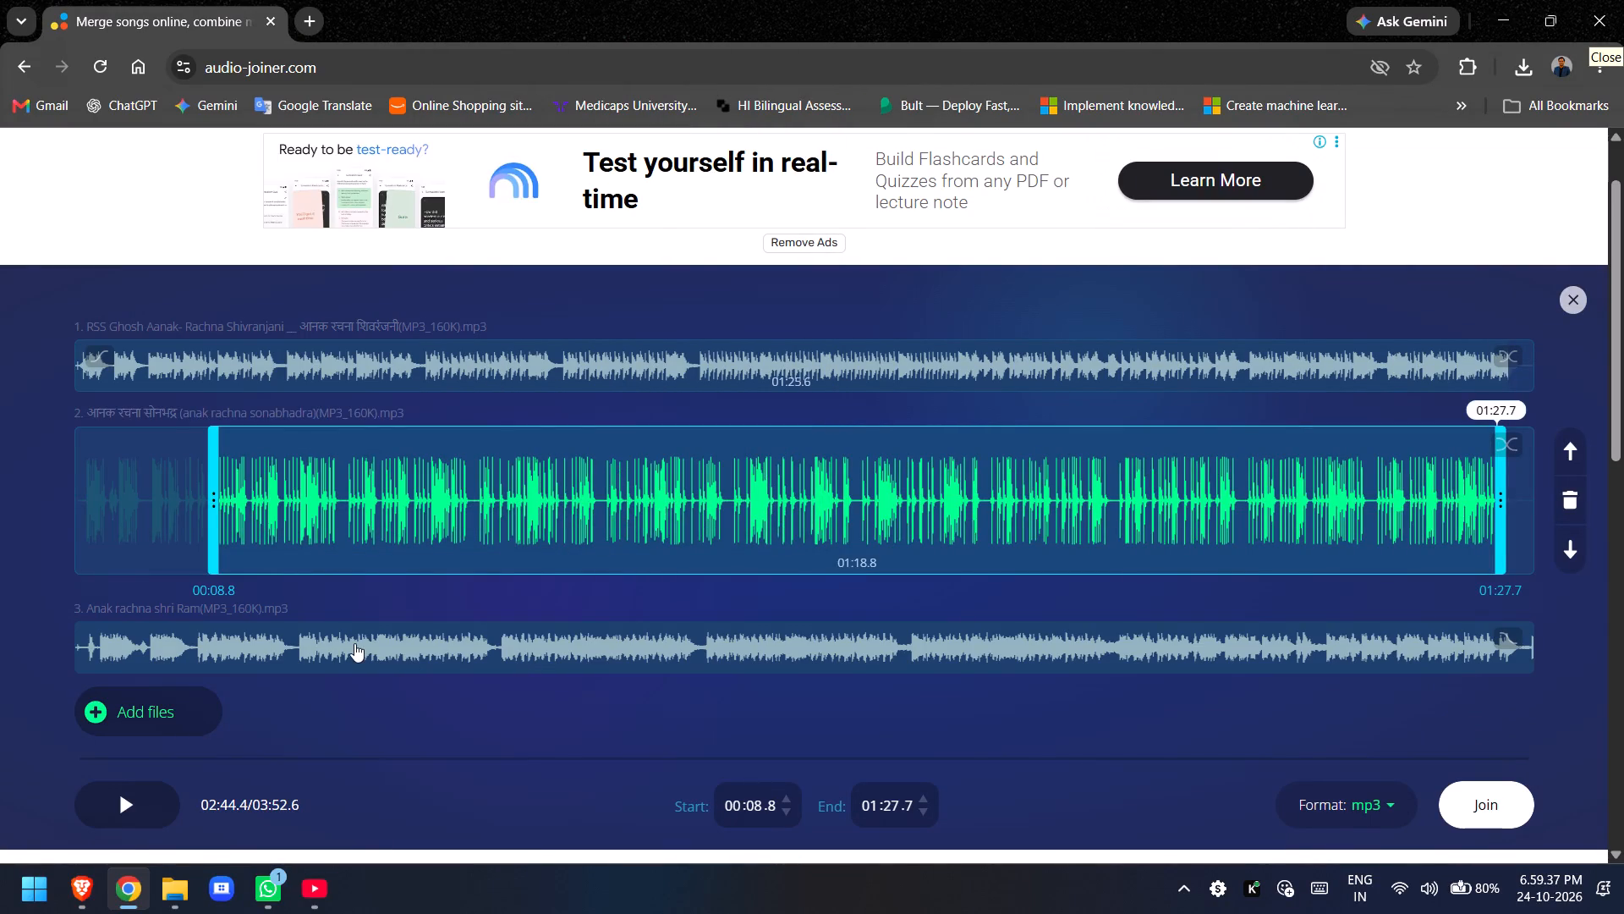
pyautogui.click(74, 597)
pyautogui.moveTo(74, 597); pyautogui.dragTo(139, 600)
pyautogui.moveTo(139, 600); pyautogui.dragTo(194, 604)
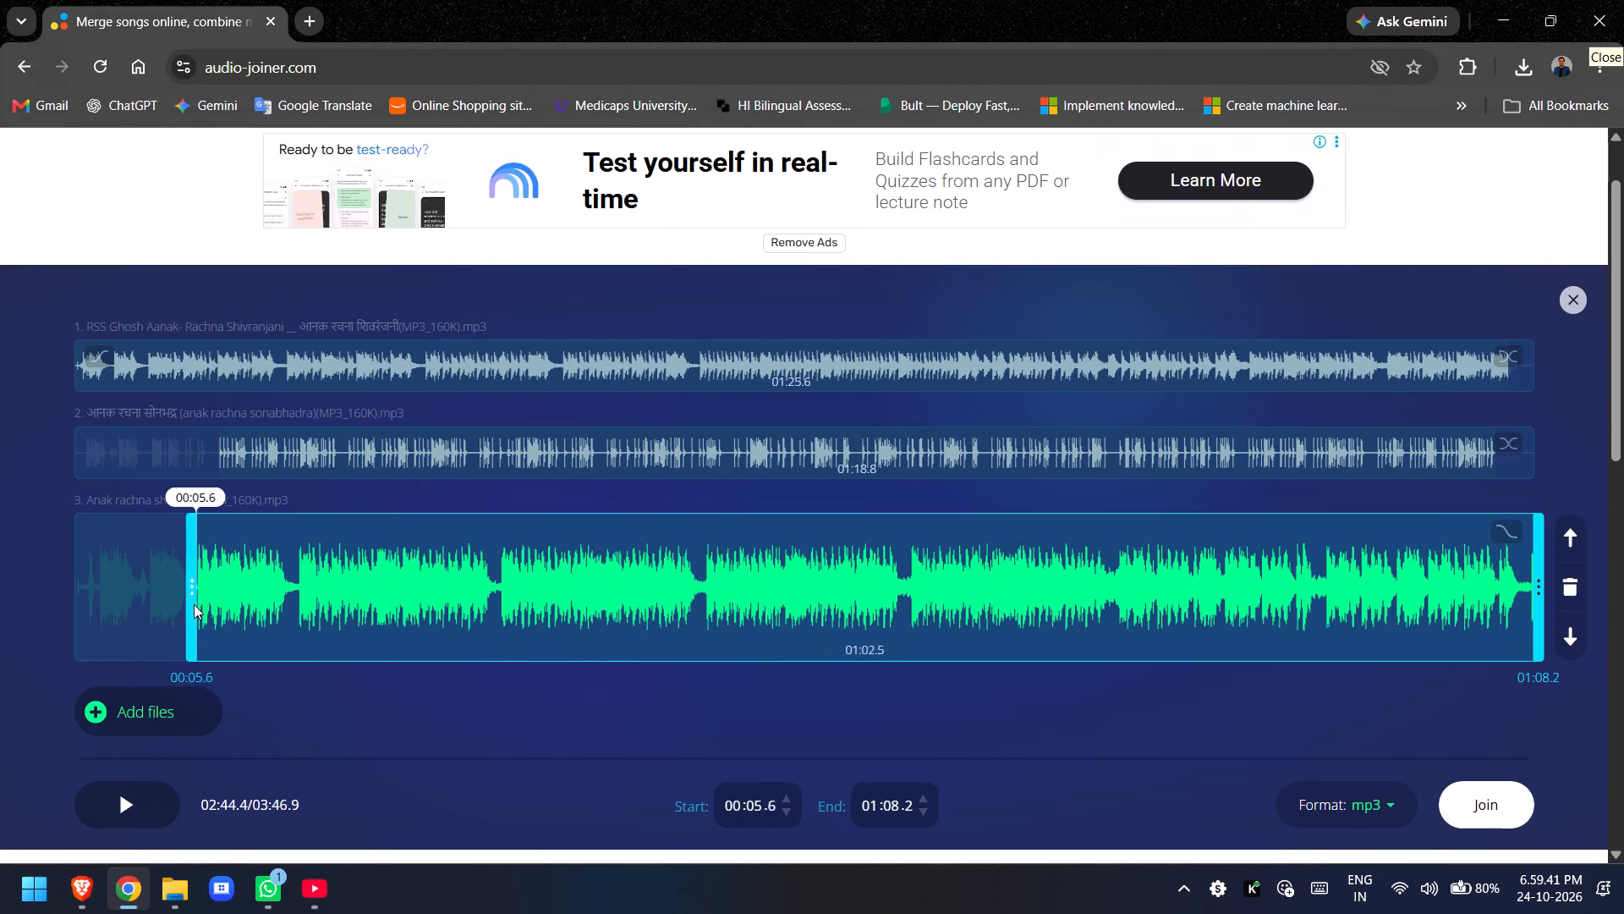
pyautogui.moveTo(194, 604); pyautogui.dragTo(200, 604)
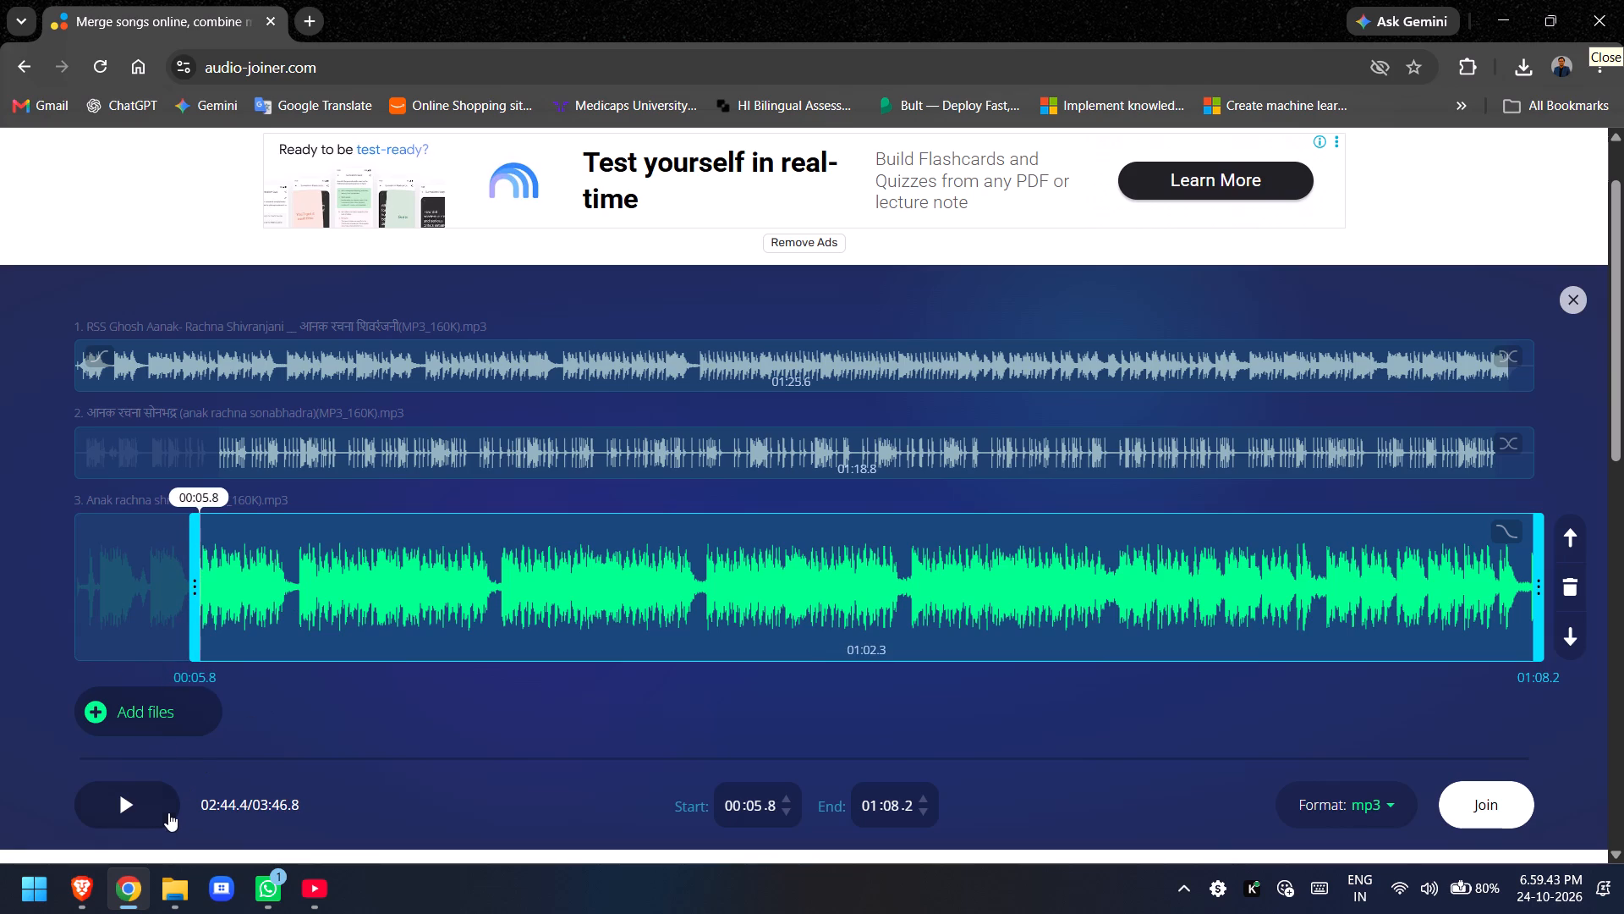
pyautogui.click(164, 812)
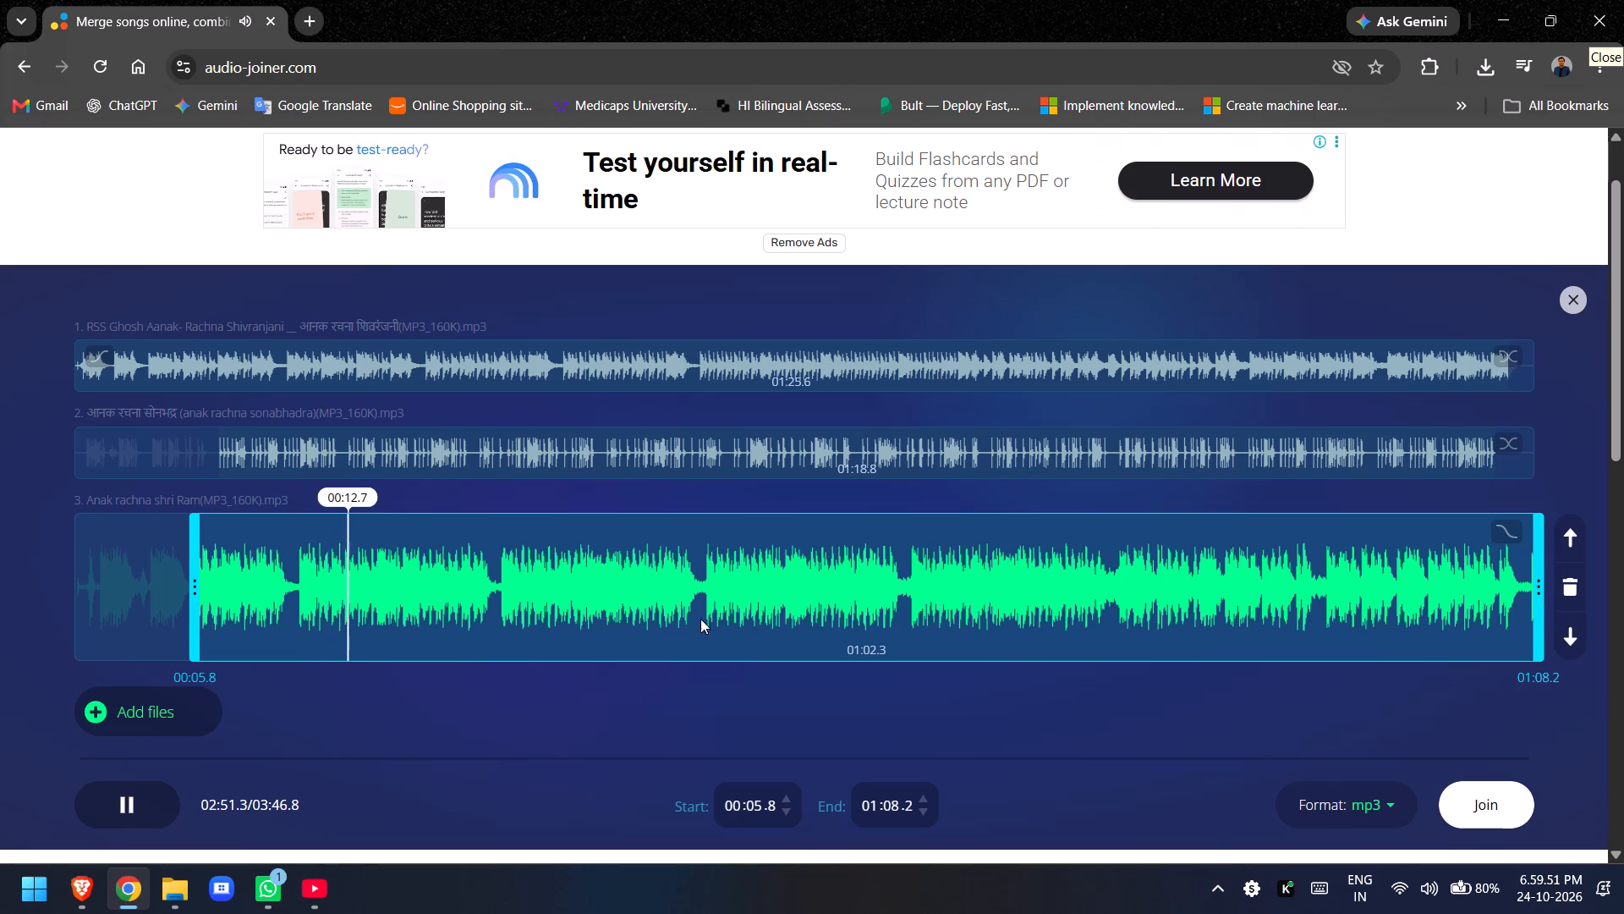
# Trim the end of the Anak rachna shri Ram track to 01:07.3 and play back its last seconds.
pyautogui.moveTo(1544, 575); pyautogui.dragTo(1522, 581)
pyautogui.moveTo(1544, 581); pyautogui.dragTo(1544, 591)
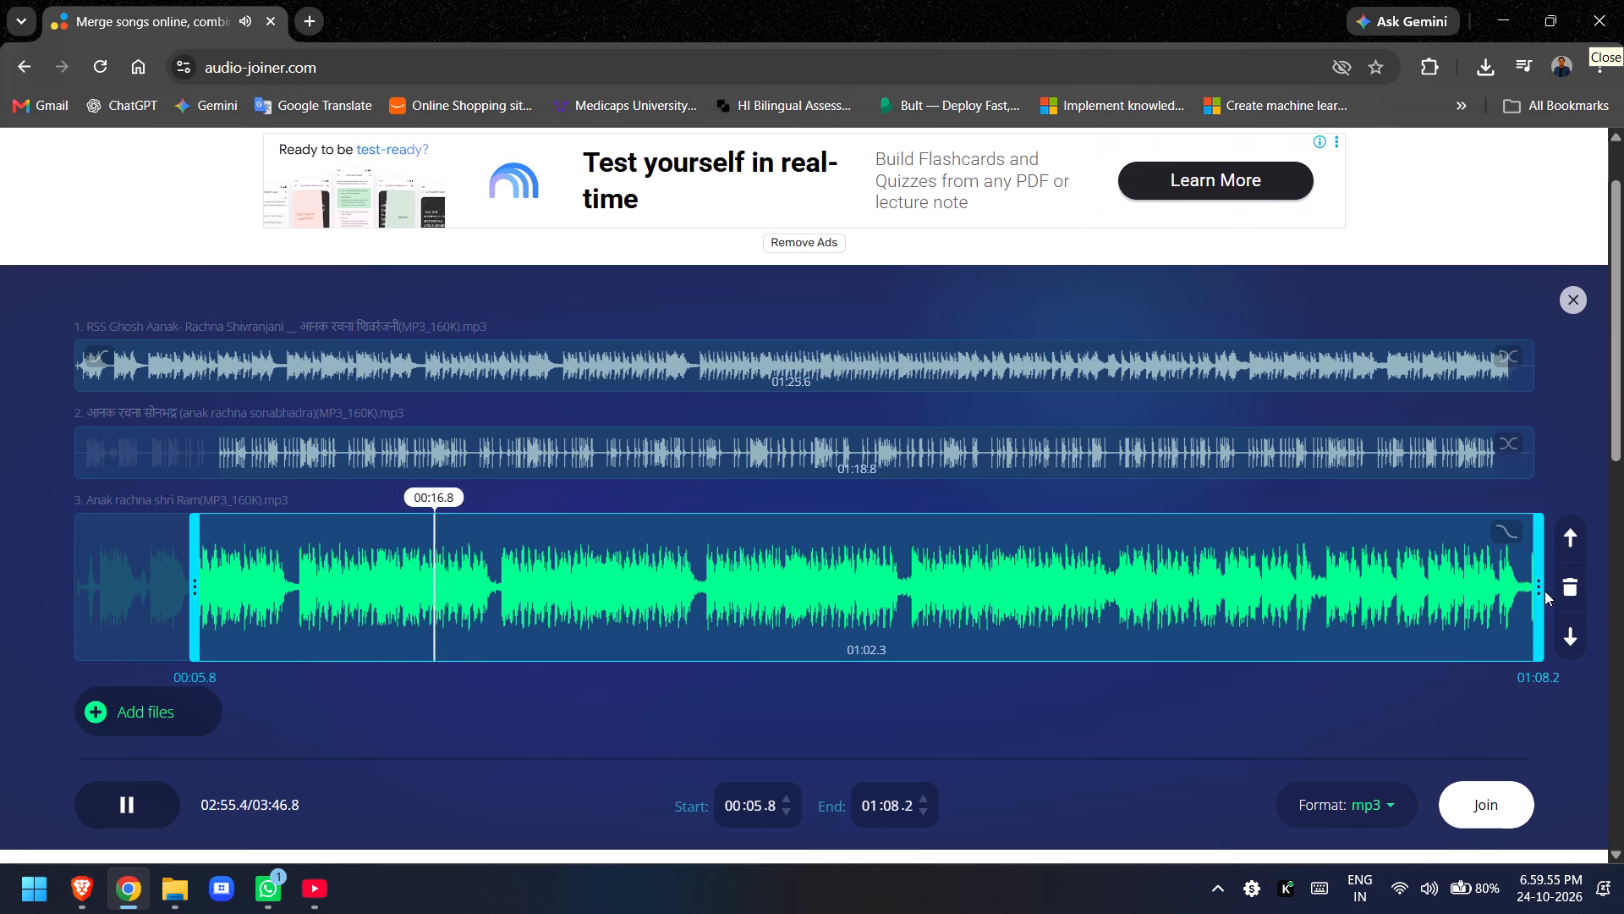
pyautogui.click(1544, 591)
pyautogui.moveTo(1539, 588); pyautogui.dragTo(1525, 589)
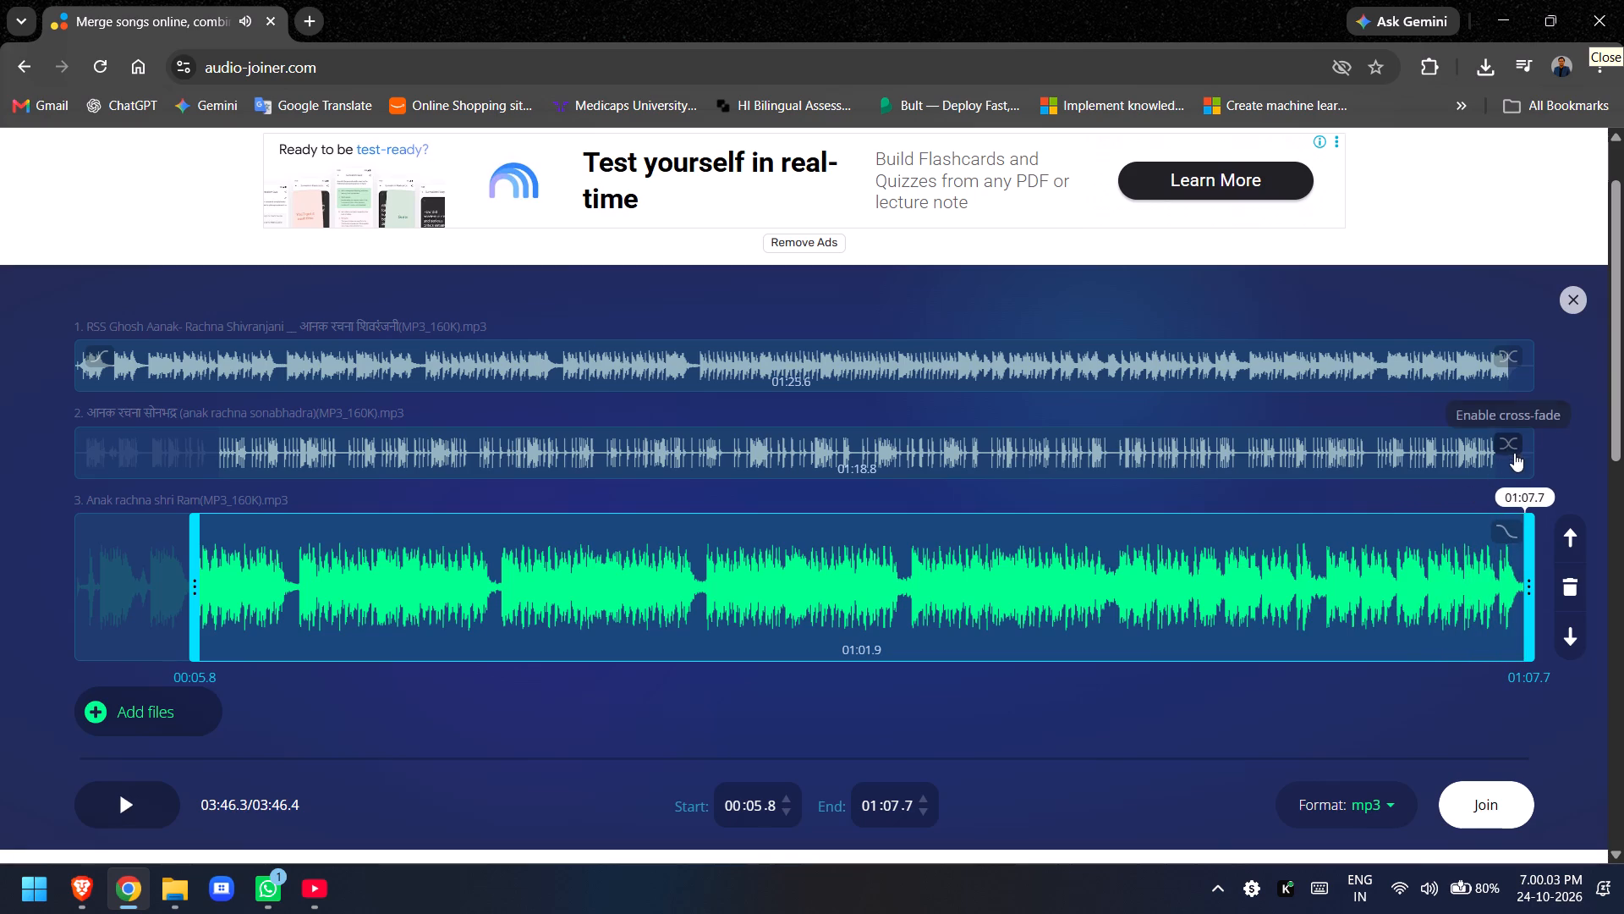
pyautogui.moveTo(1527, 574); pyautogui.dragTo(1516, 578)
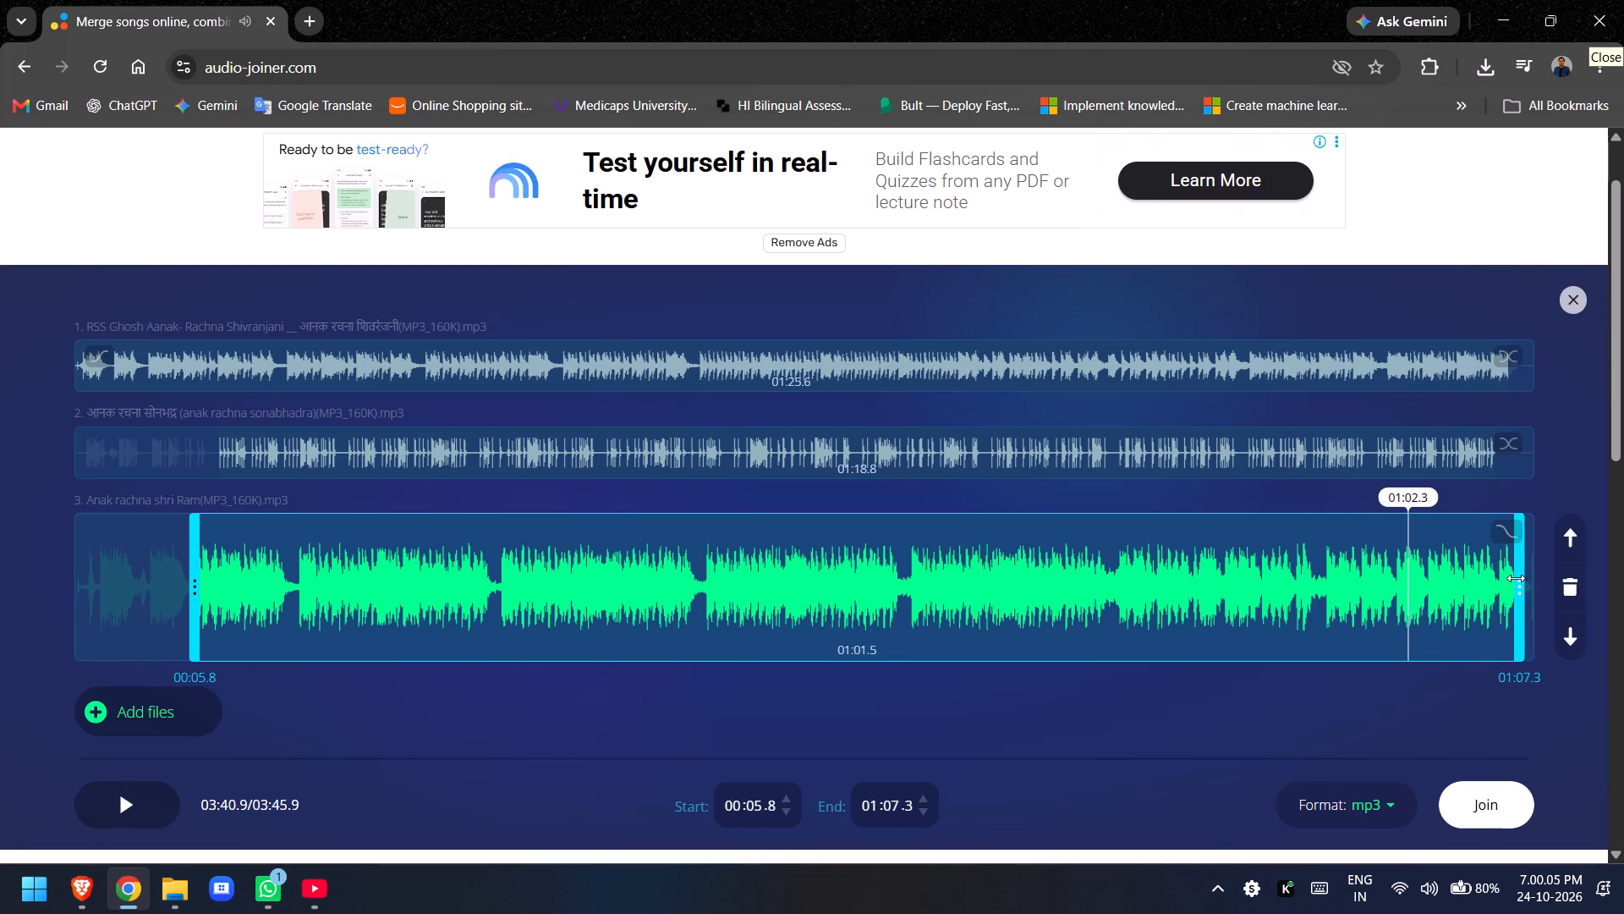
pyautogui.click(1489, 559)
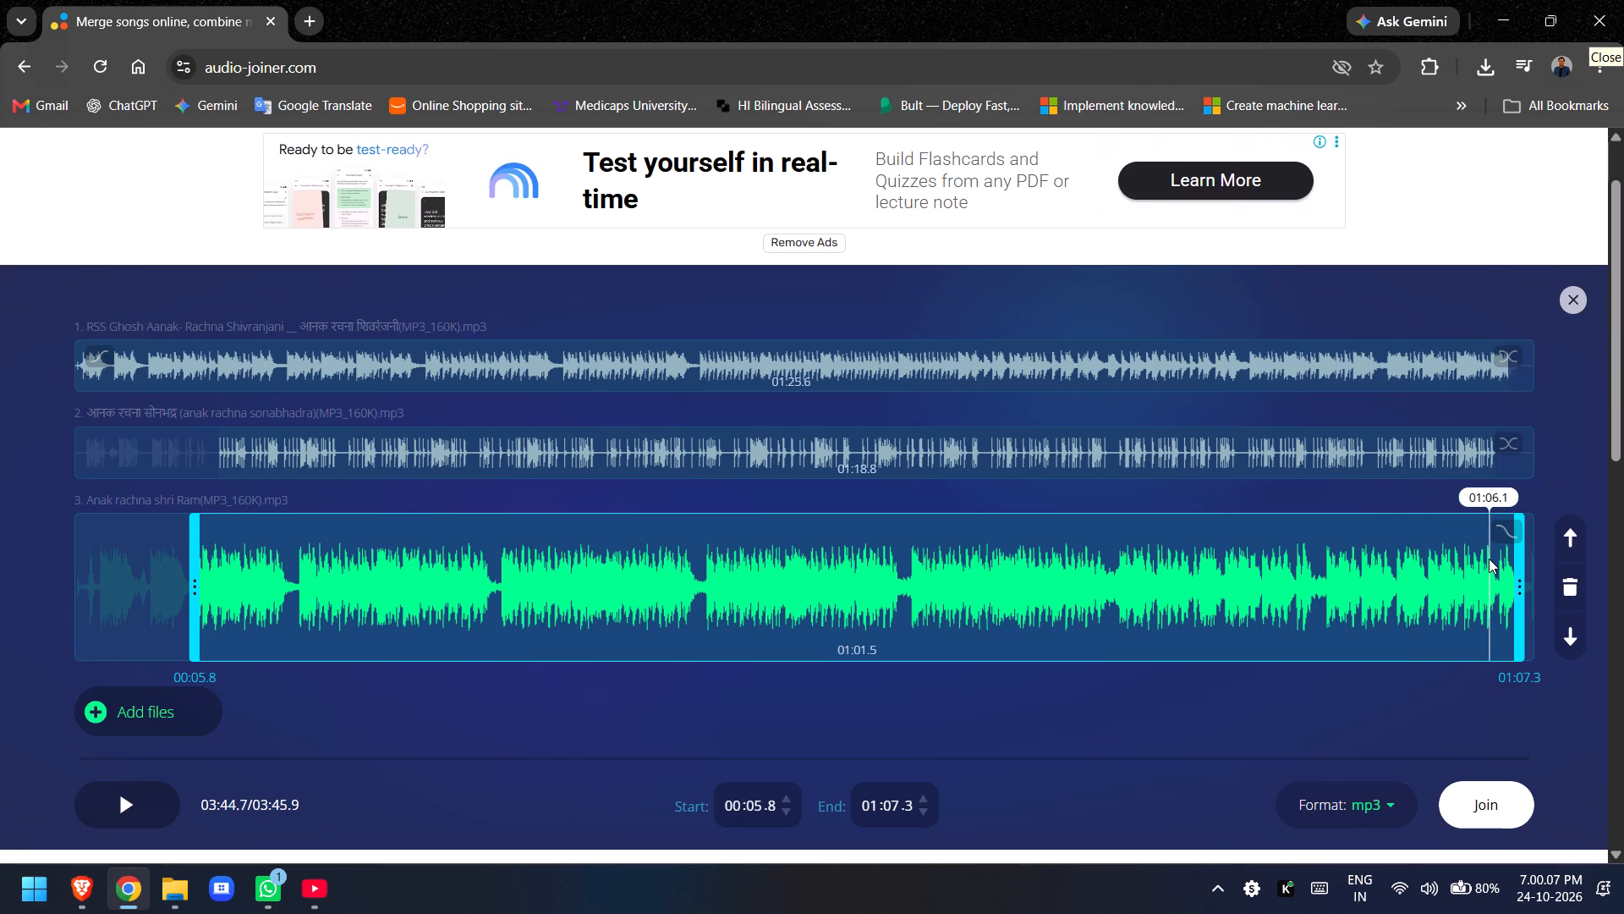
pyautogui.press('space')
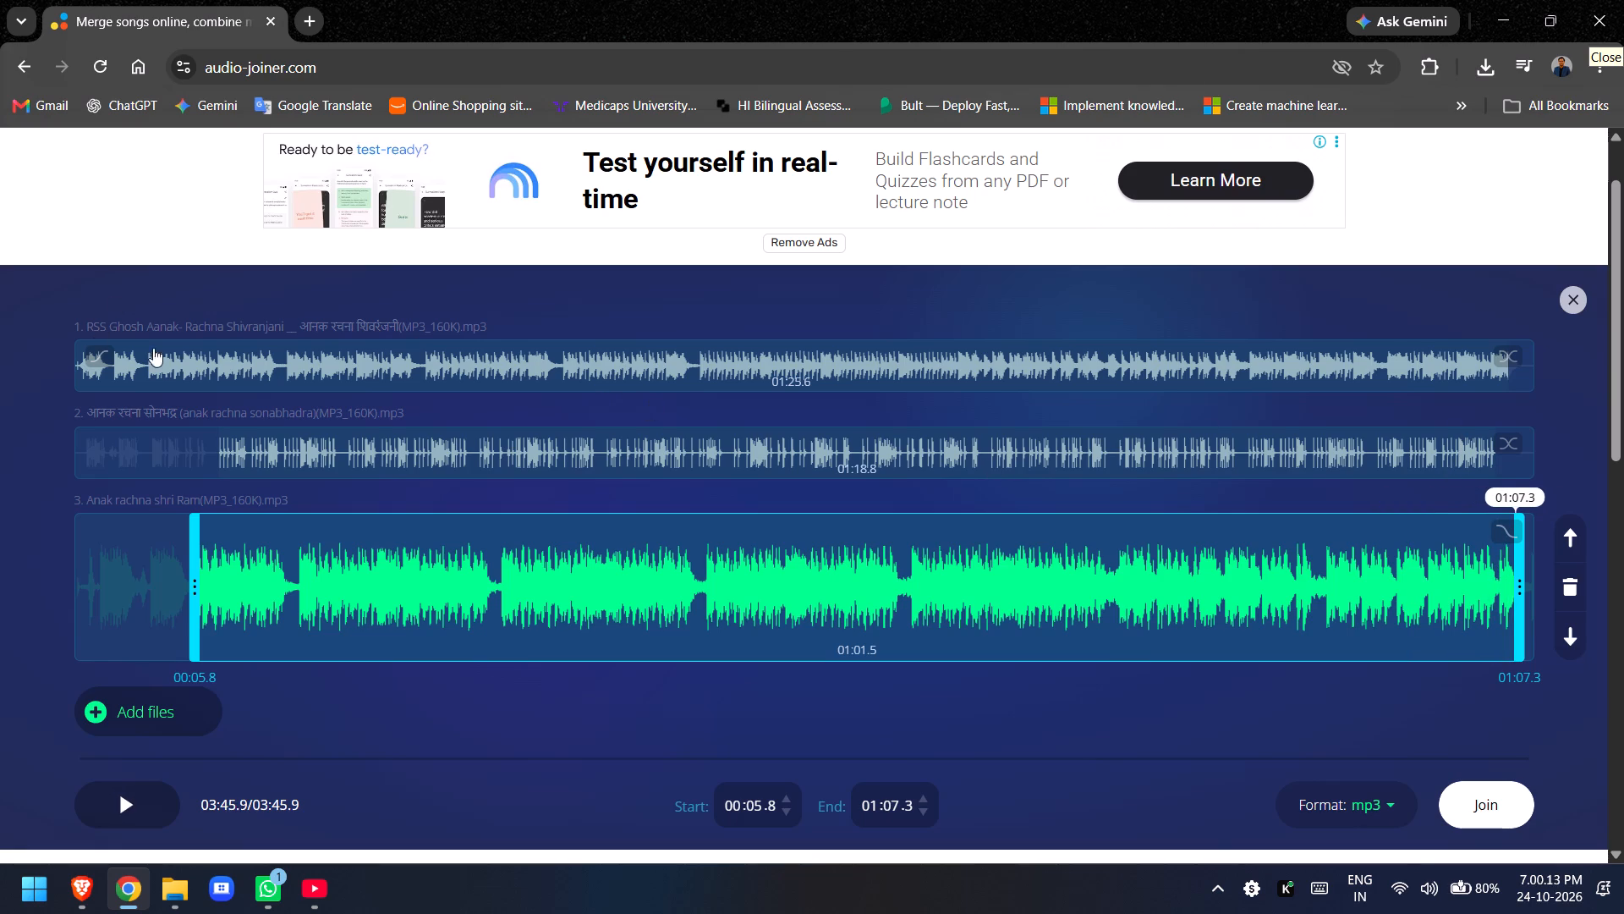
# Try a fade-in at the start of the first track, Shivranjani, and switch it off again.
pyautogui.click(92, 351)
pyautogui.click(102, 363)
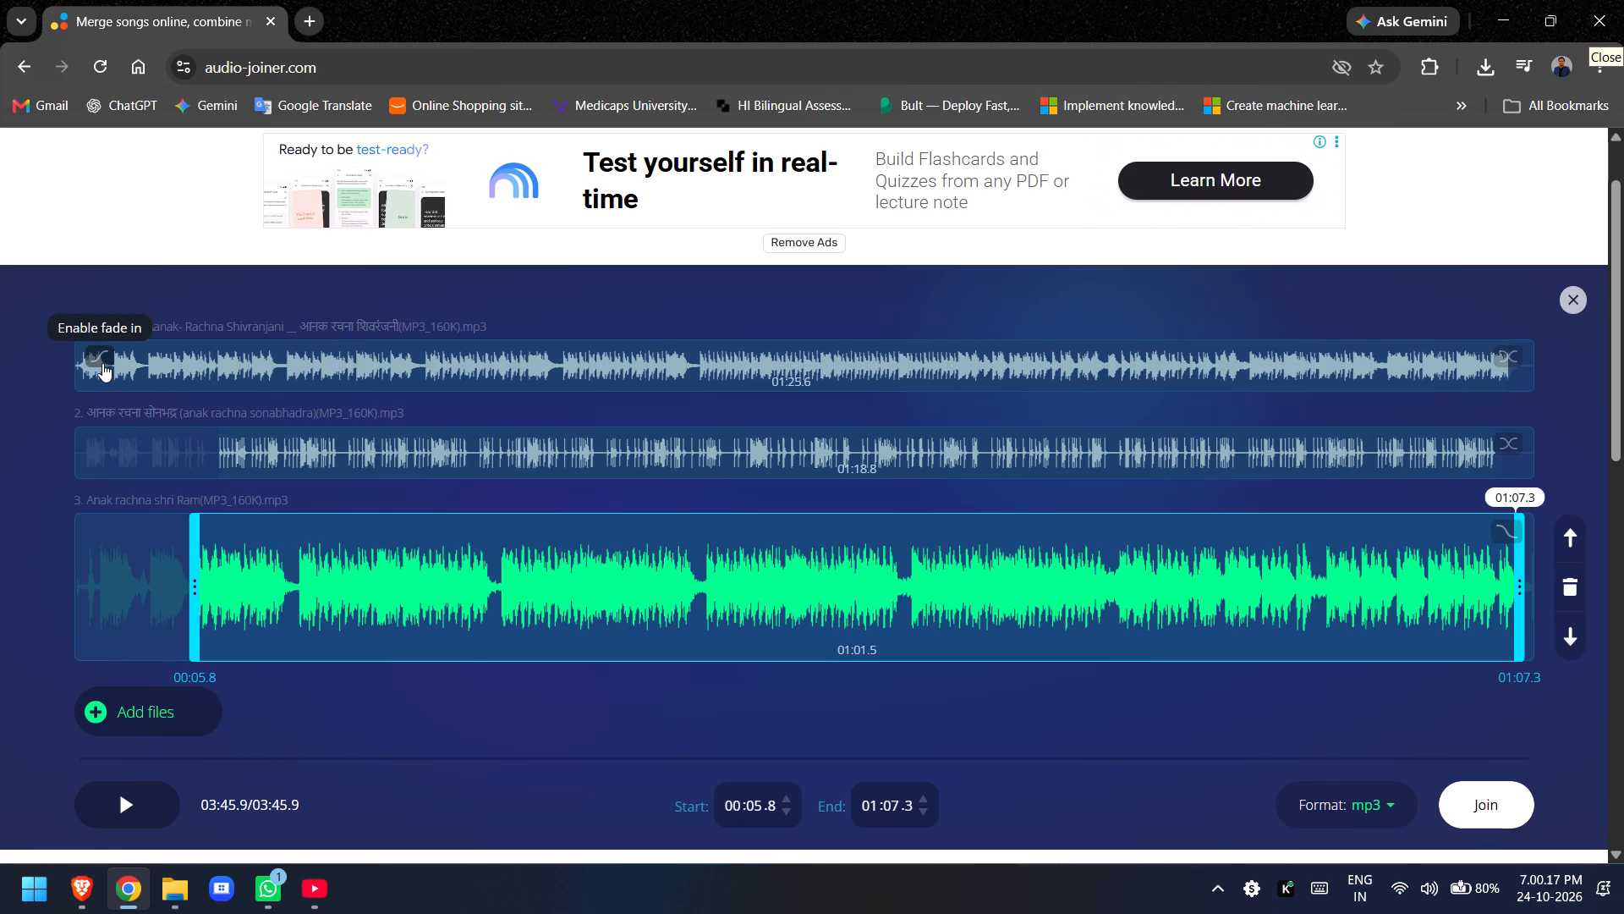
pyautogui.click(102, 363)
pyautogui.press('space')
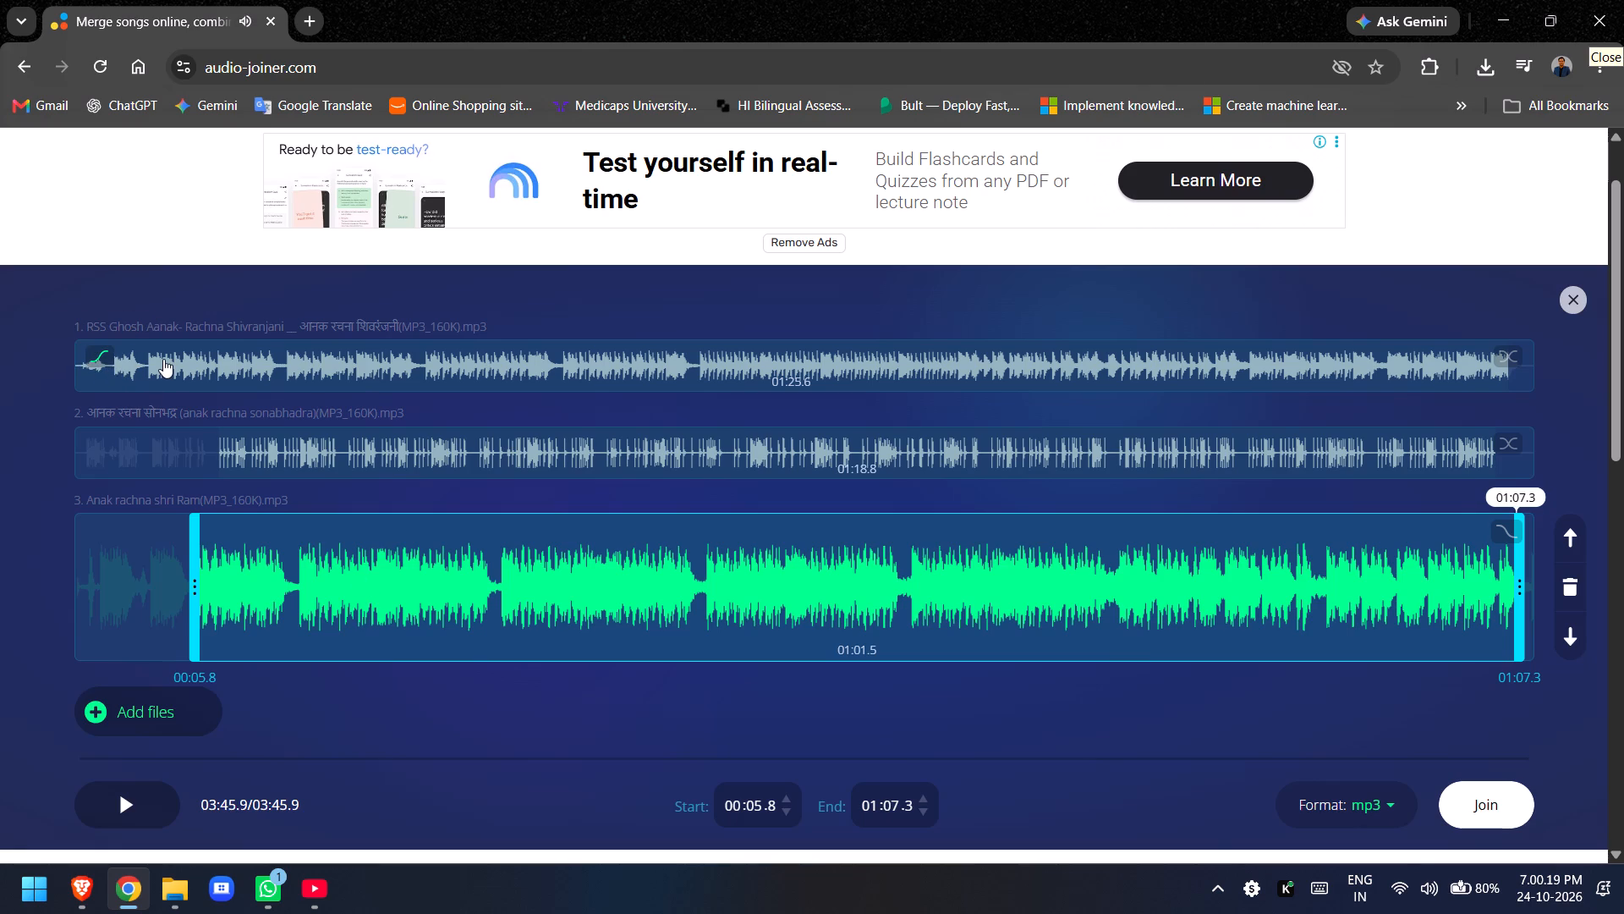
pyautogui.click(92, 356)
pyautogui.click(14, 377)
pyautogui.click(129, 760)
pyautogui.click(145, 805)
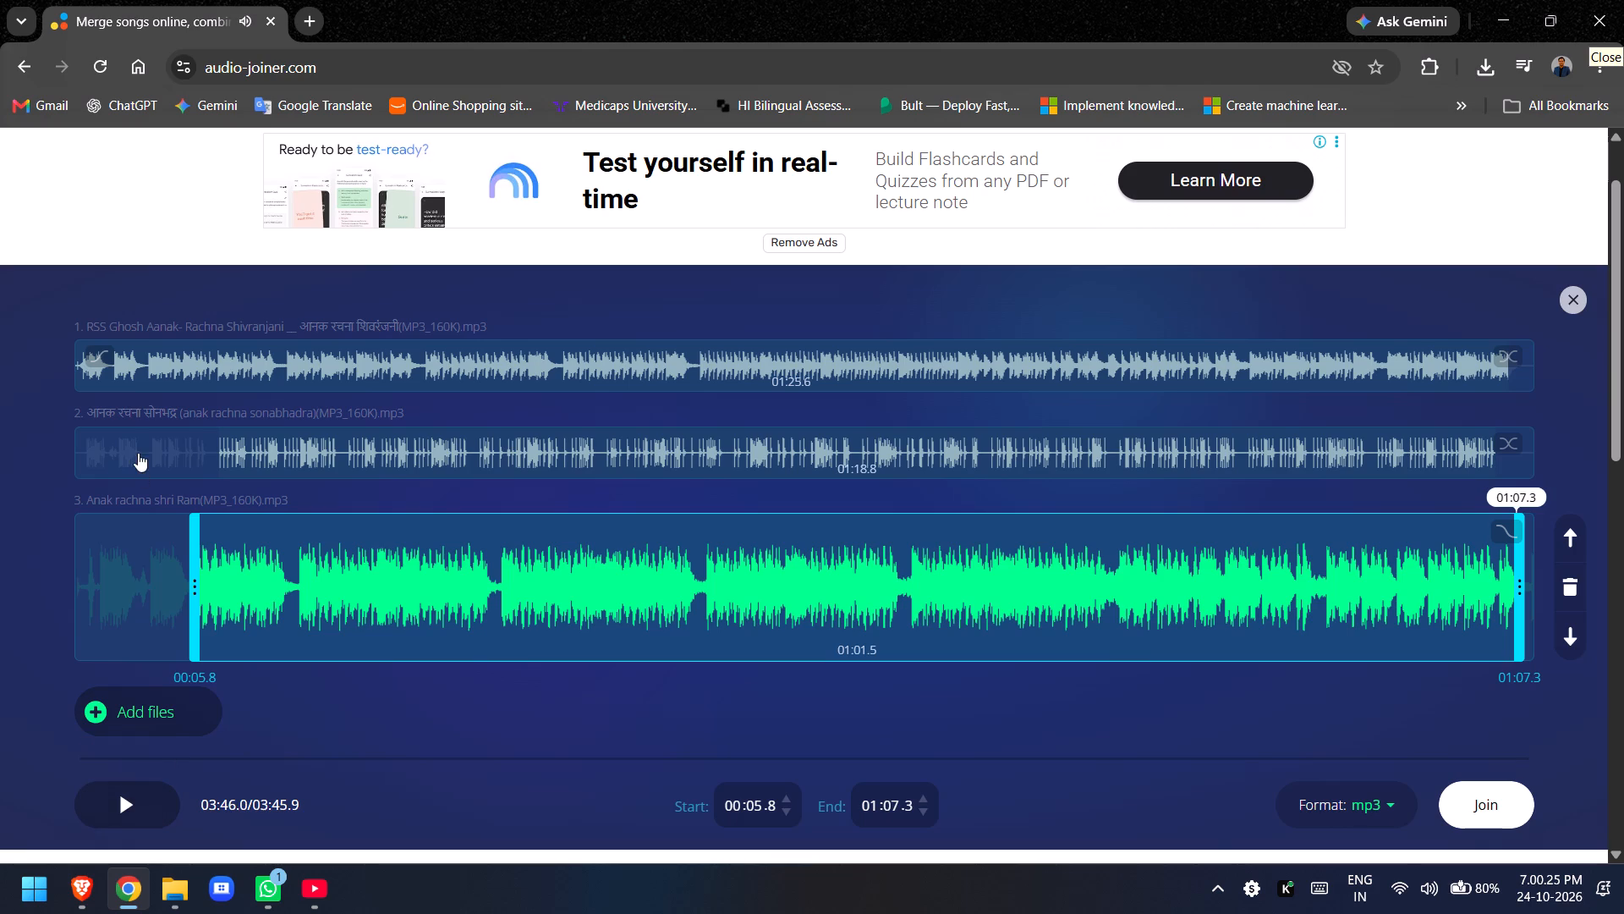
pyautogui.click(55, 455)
# Join the three tracks as an MP3, download the result and close the finished-export message.
pyautogui.click(1455, 825)
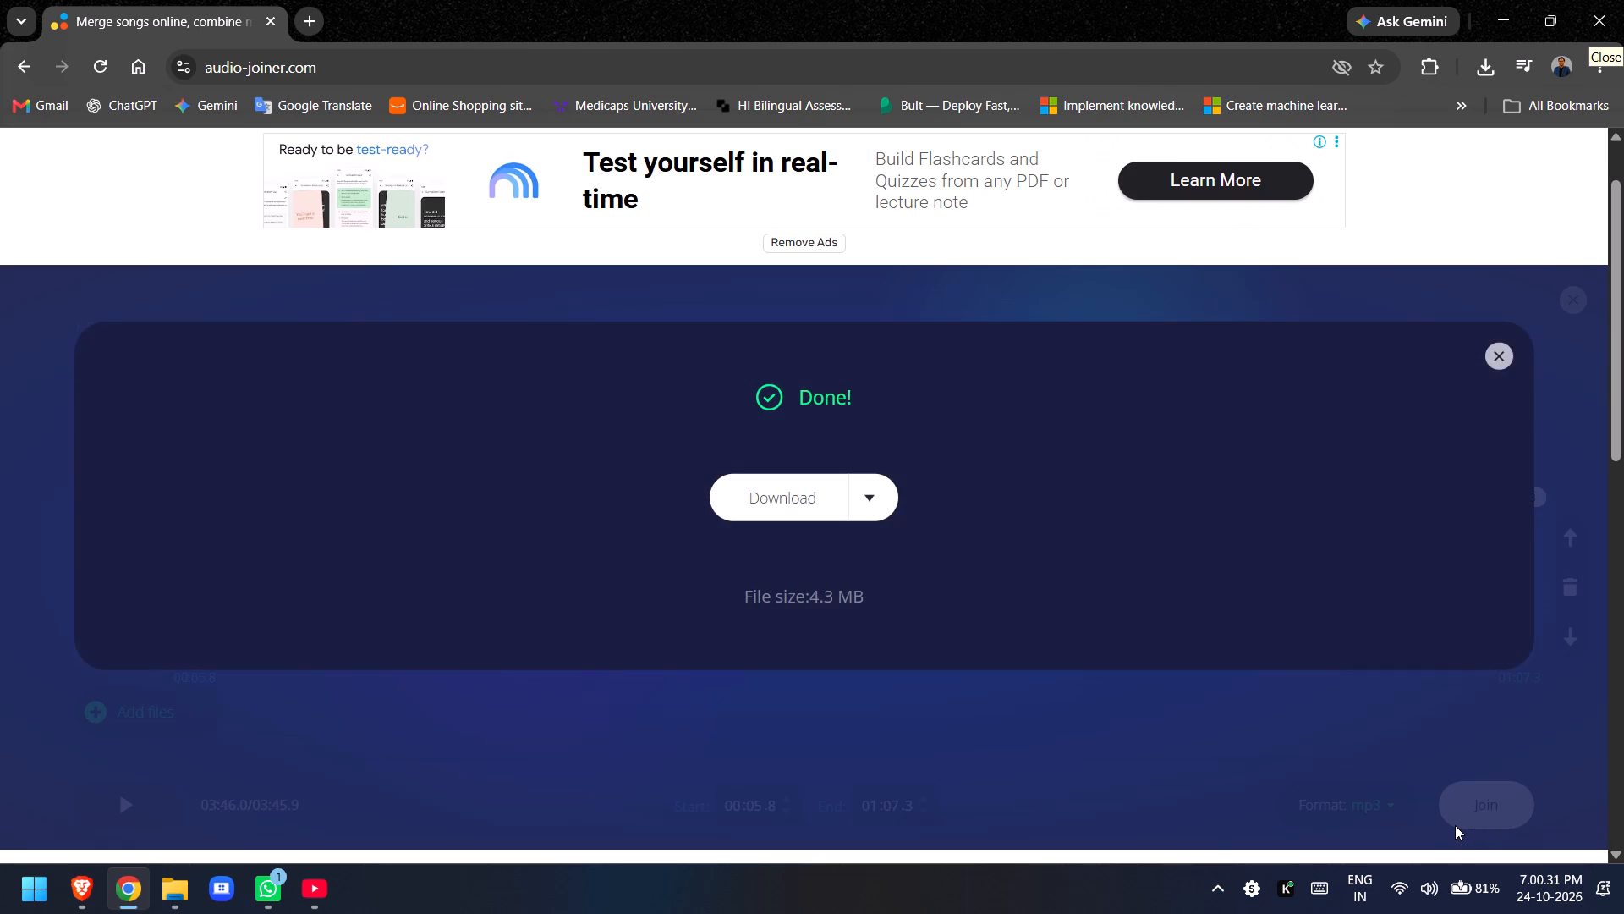
pyautogui.click(762, 493)
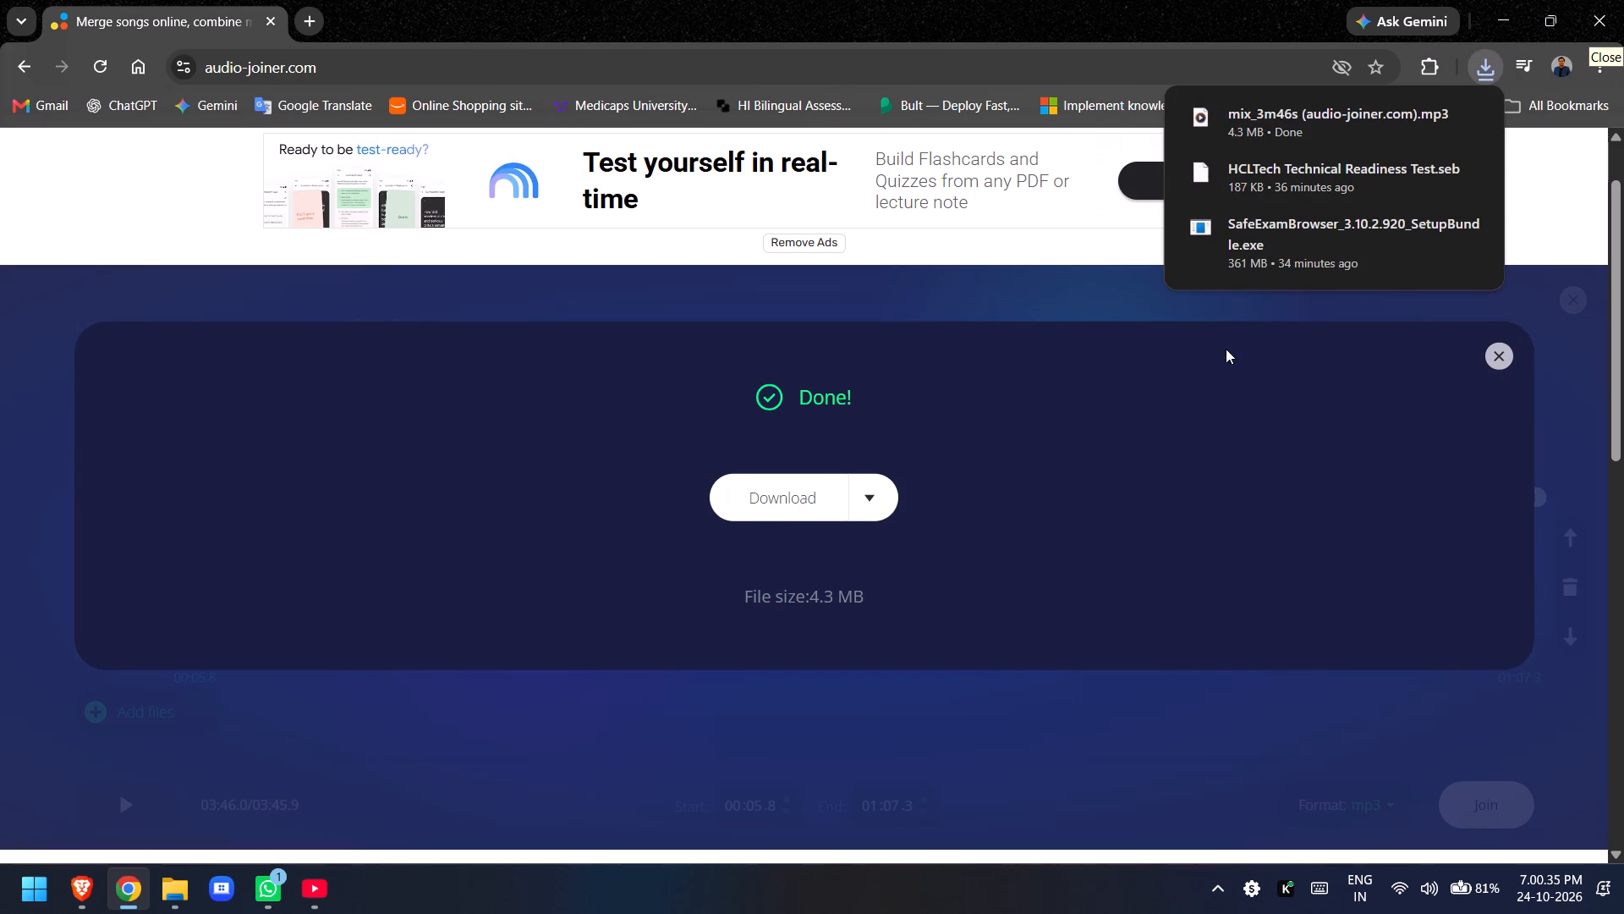
pyautogui.click(1504, 361)
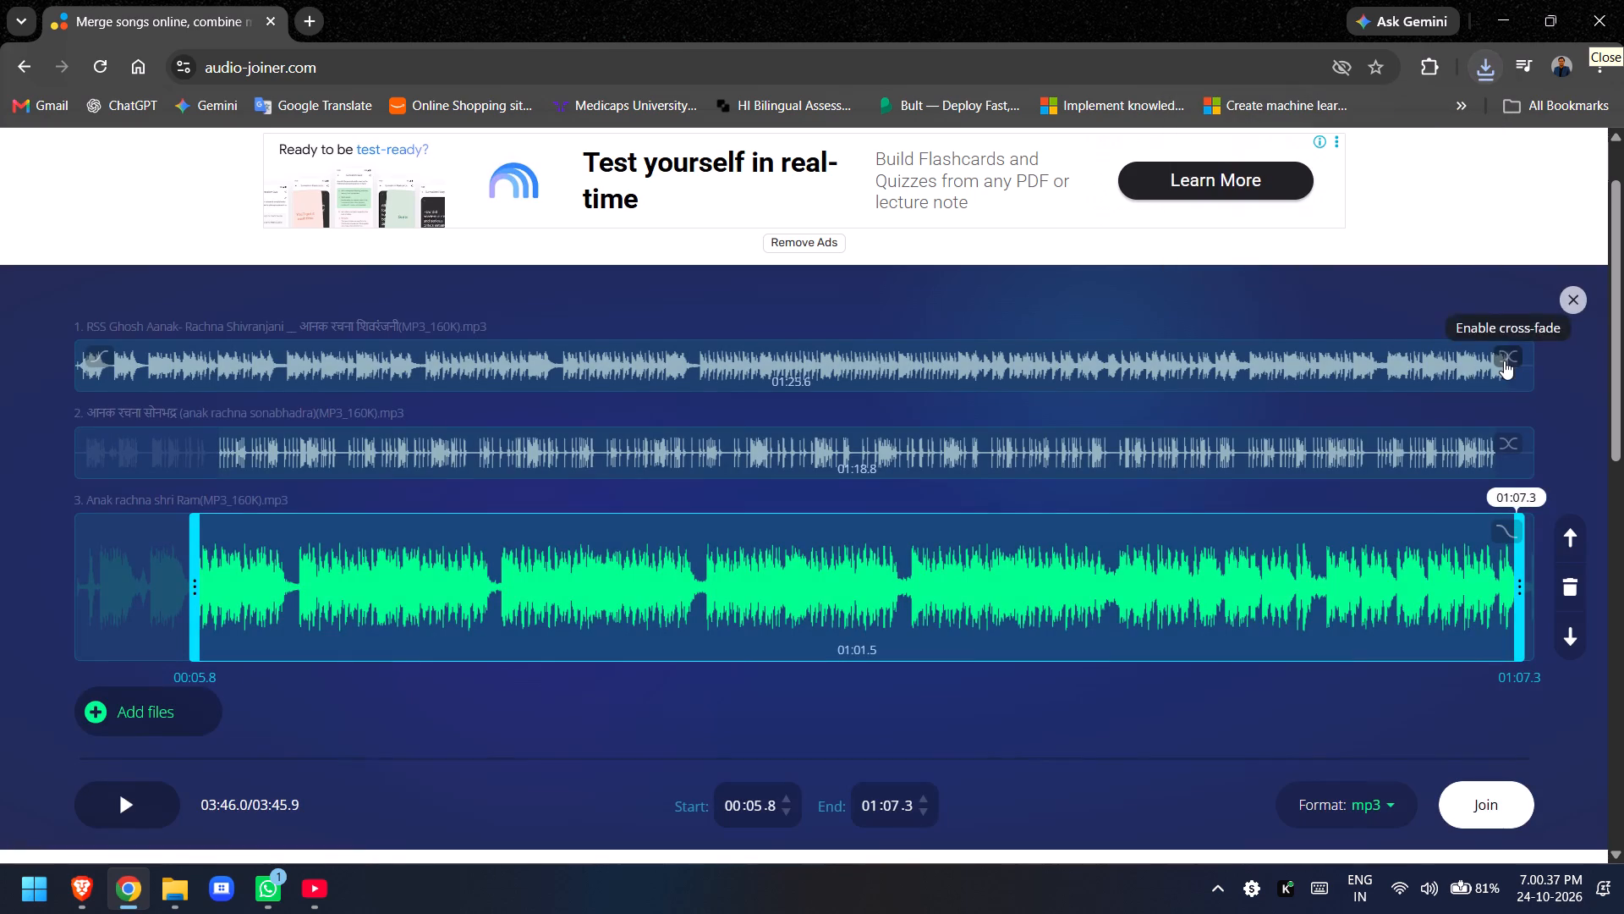
# Reload the Audio Joiner page to clear the three loaded tracks.
pyautogui.scroll(-4, 1084, 775)
pyautogui.scroll(7, 1084, 775)
pyautogui.scroll(-1, 1084, 775)
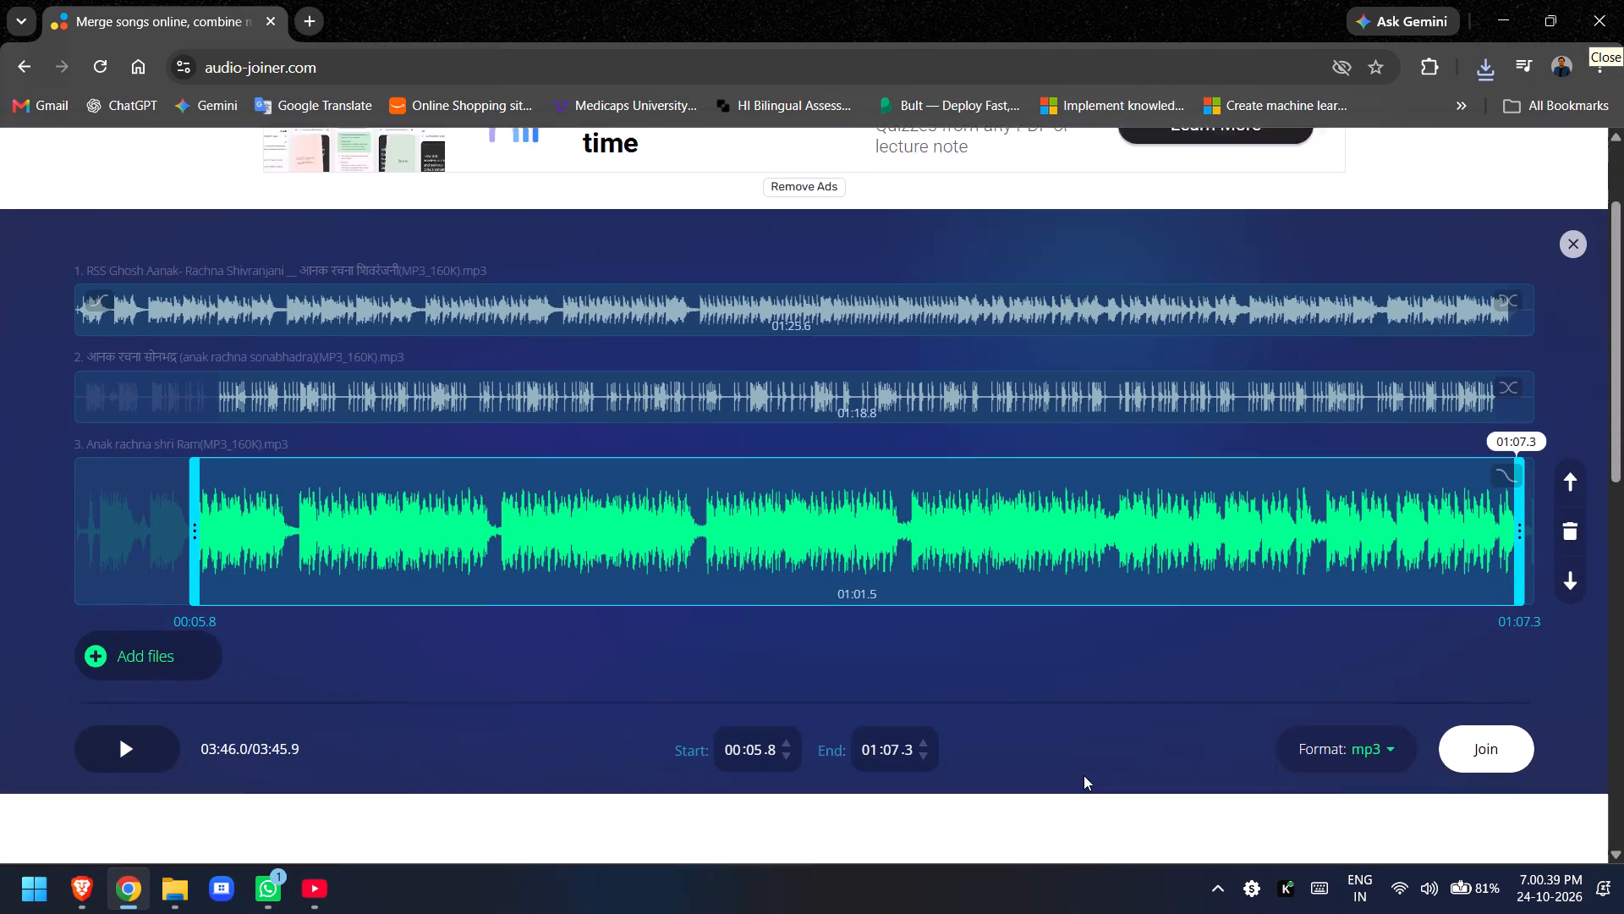
pyautogui.scroll(-1, 1084, 775)
pyautogui.hotkey('ctrl', 'r')
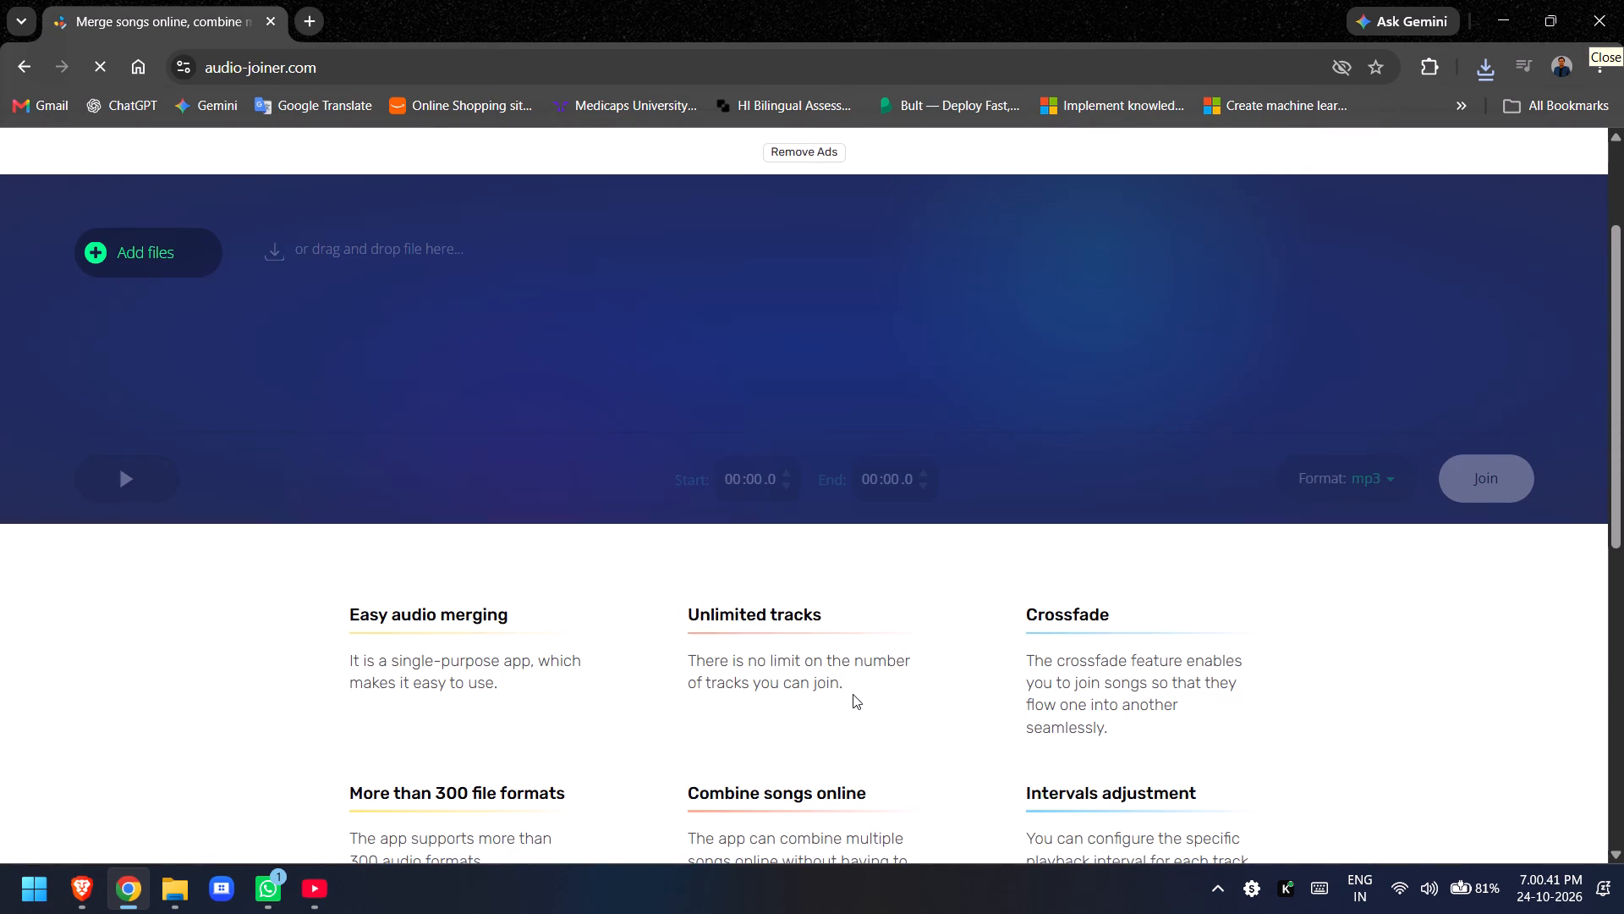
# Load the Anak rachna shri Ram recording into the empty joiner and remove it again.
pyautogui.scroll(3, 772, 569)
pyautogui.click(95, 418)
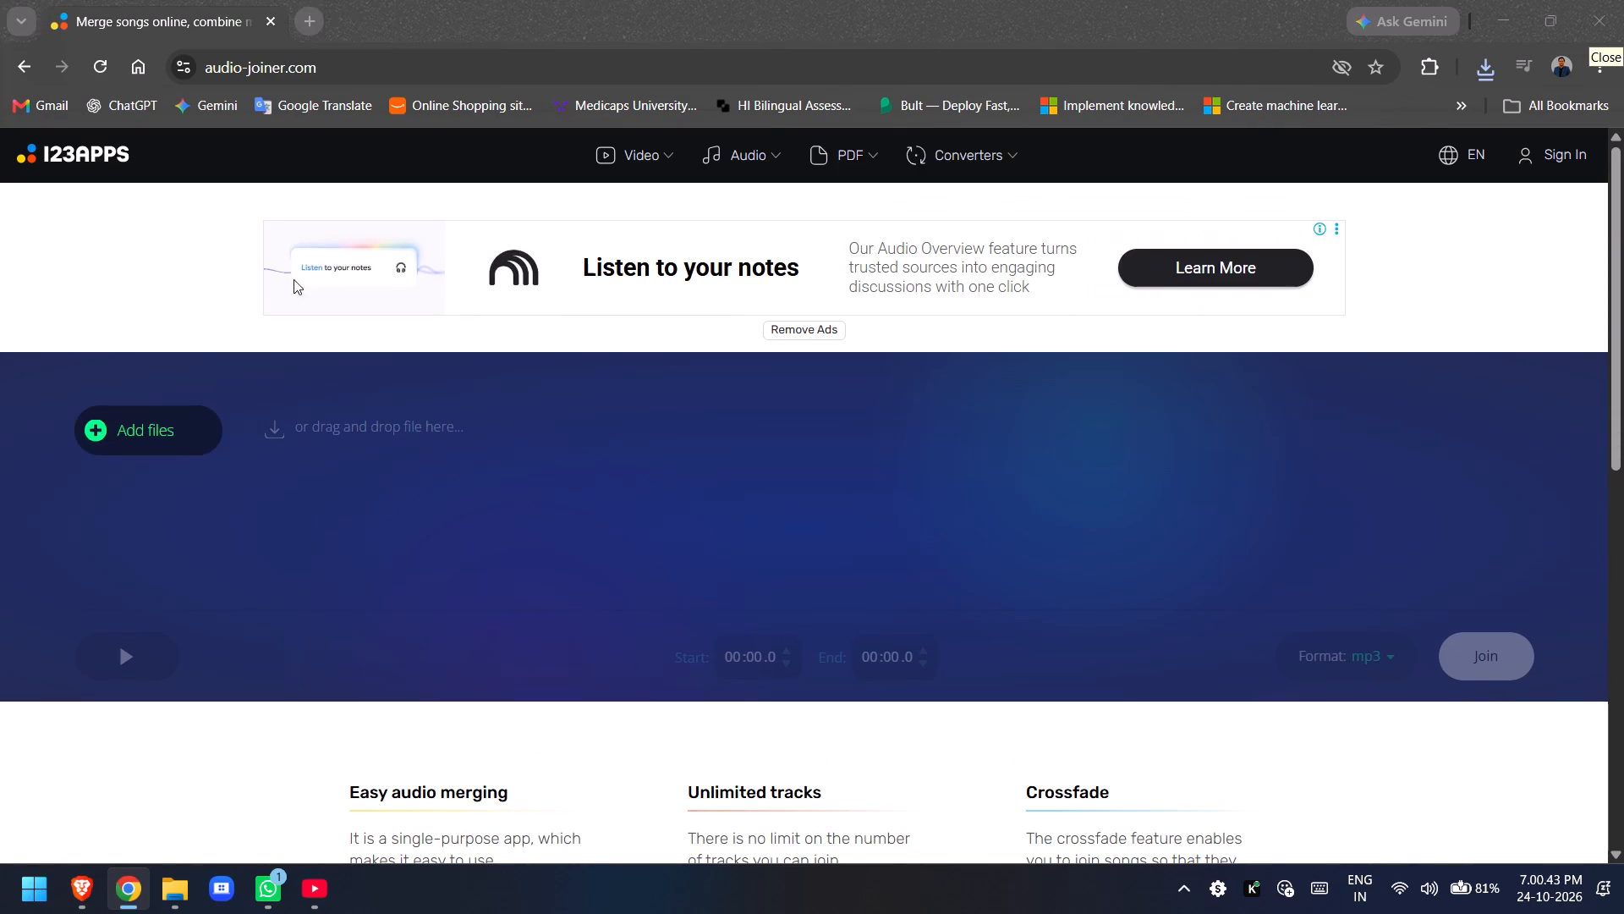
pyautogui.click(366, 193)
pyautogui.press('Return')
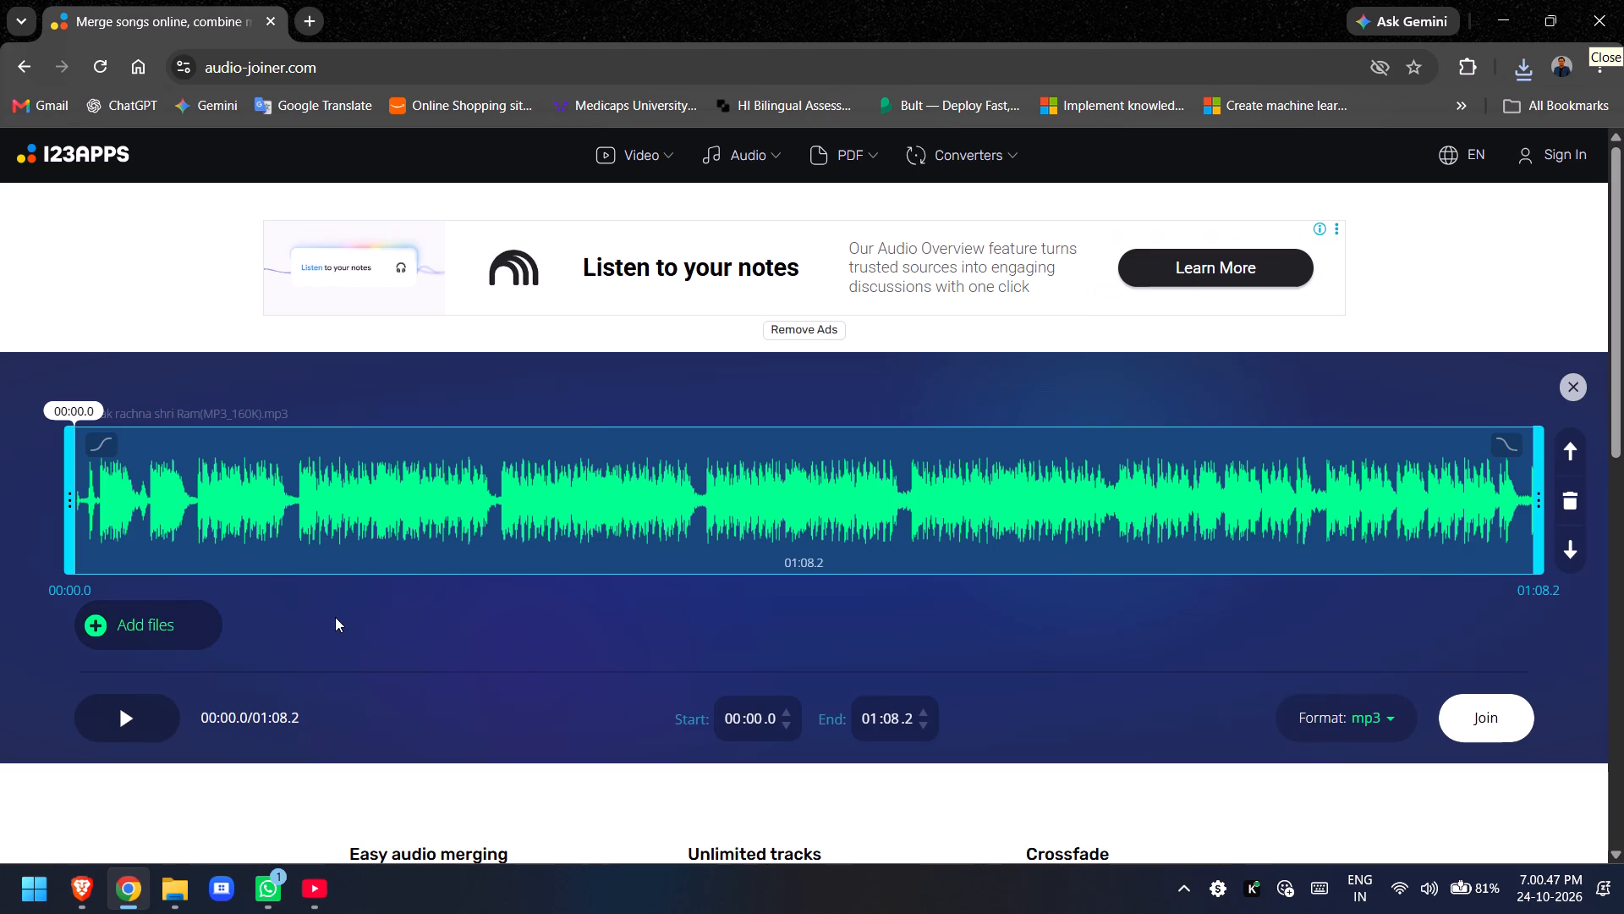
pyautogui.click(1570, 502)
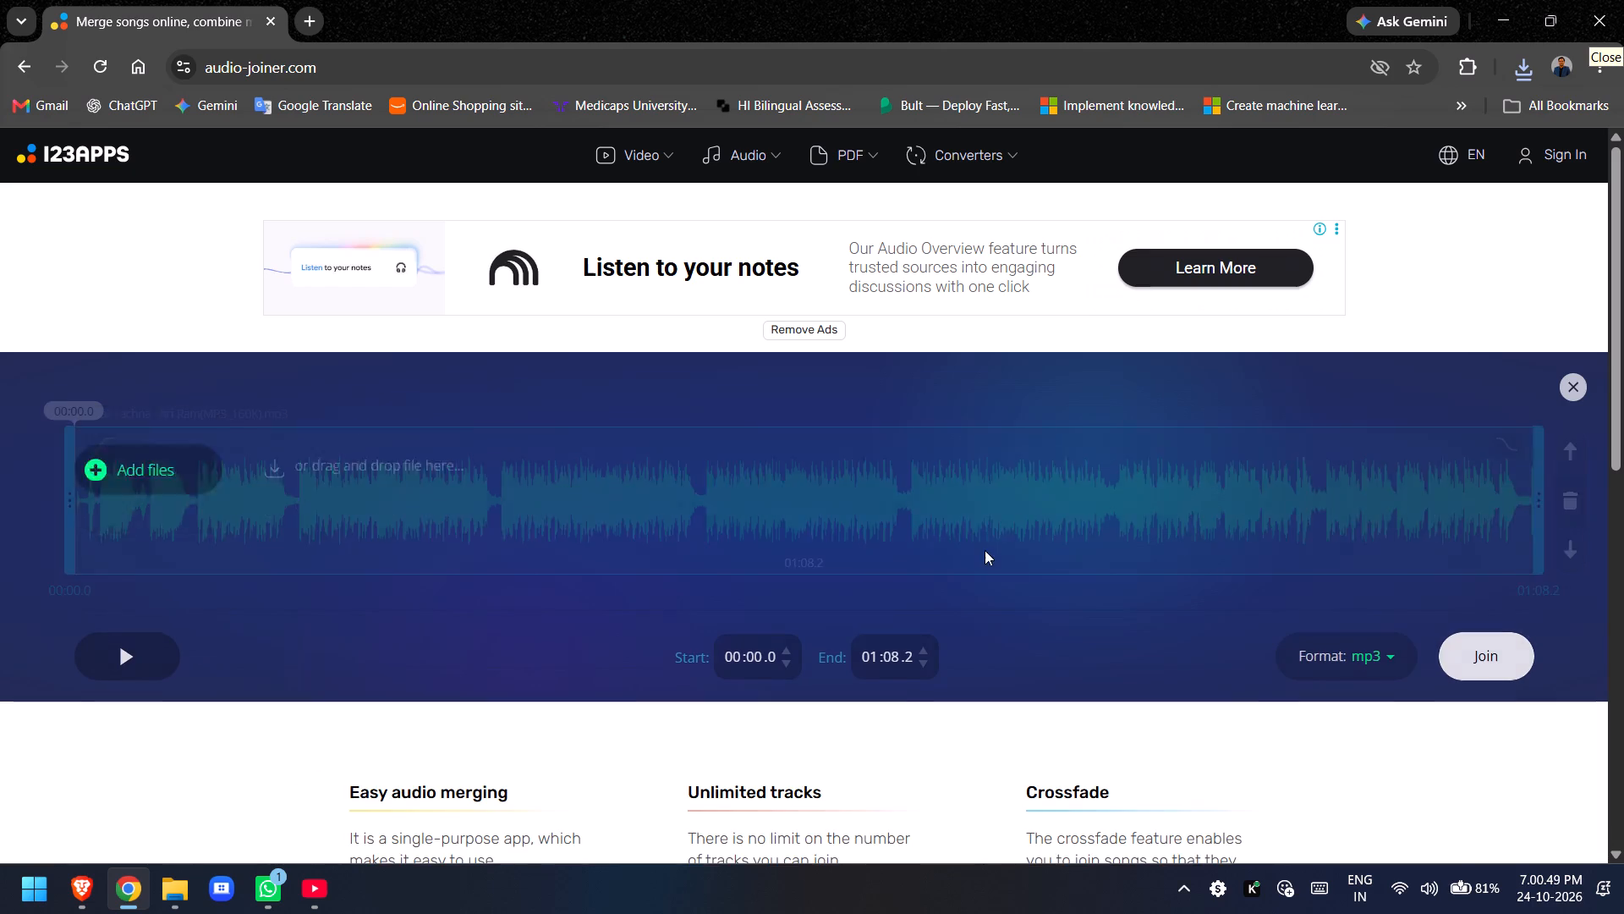
# Add the downloaded mix_3m46s (audio-joiner.com) file from the Downloads folder as the first track.
pyautogui.click(164, 421)
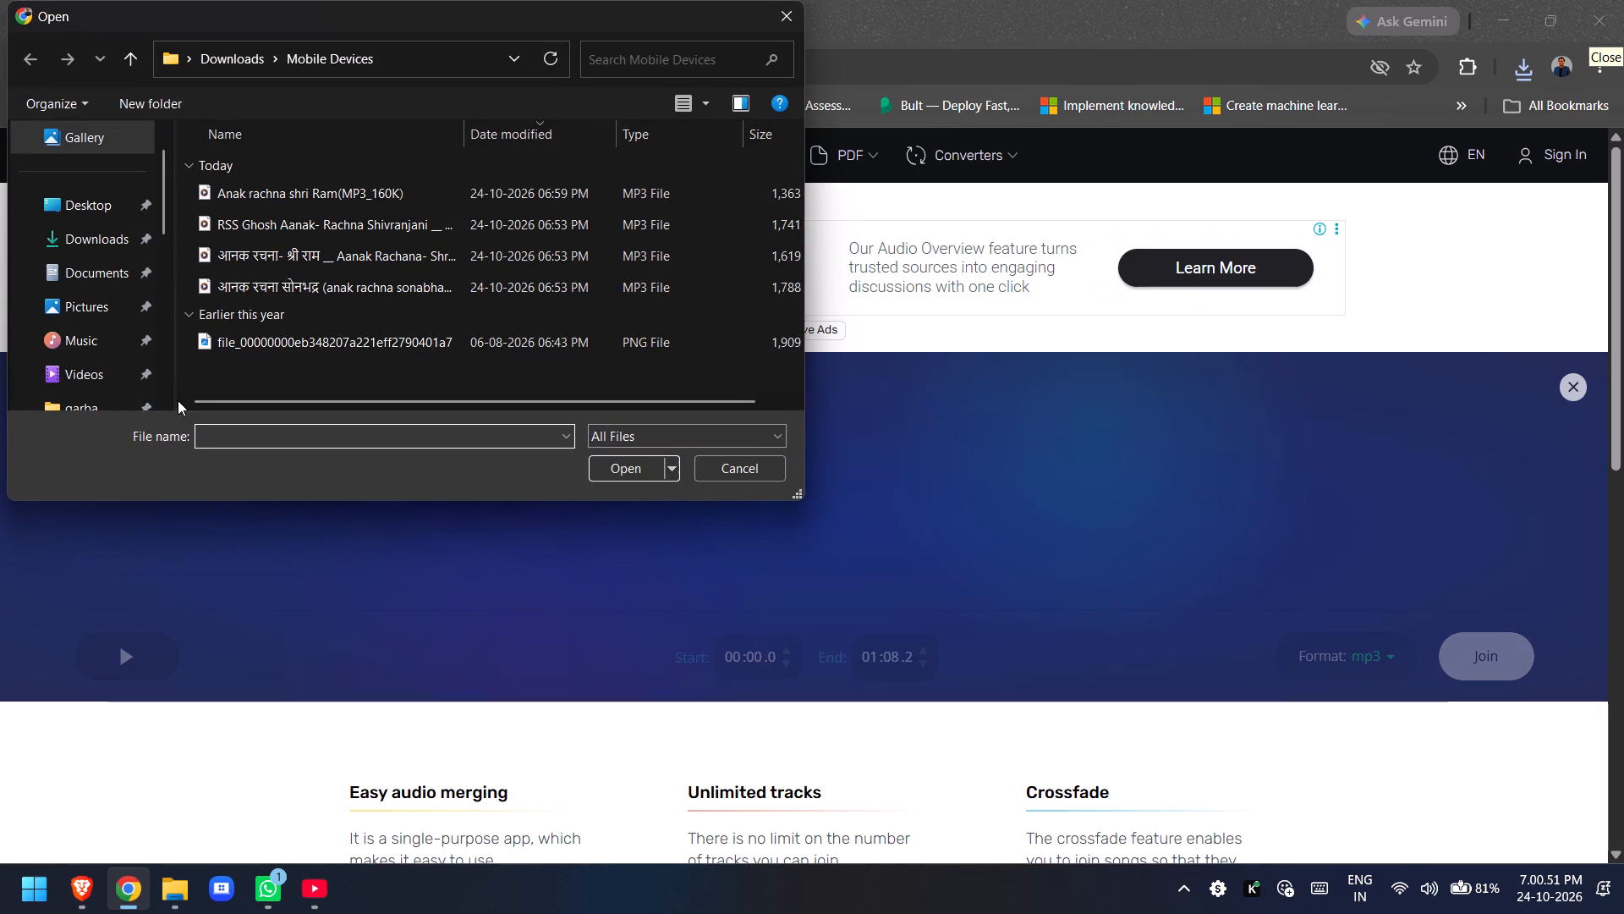
pyautogui.click(67, 222)
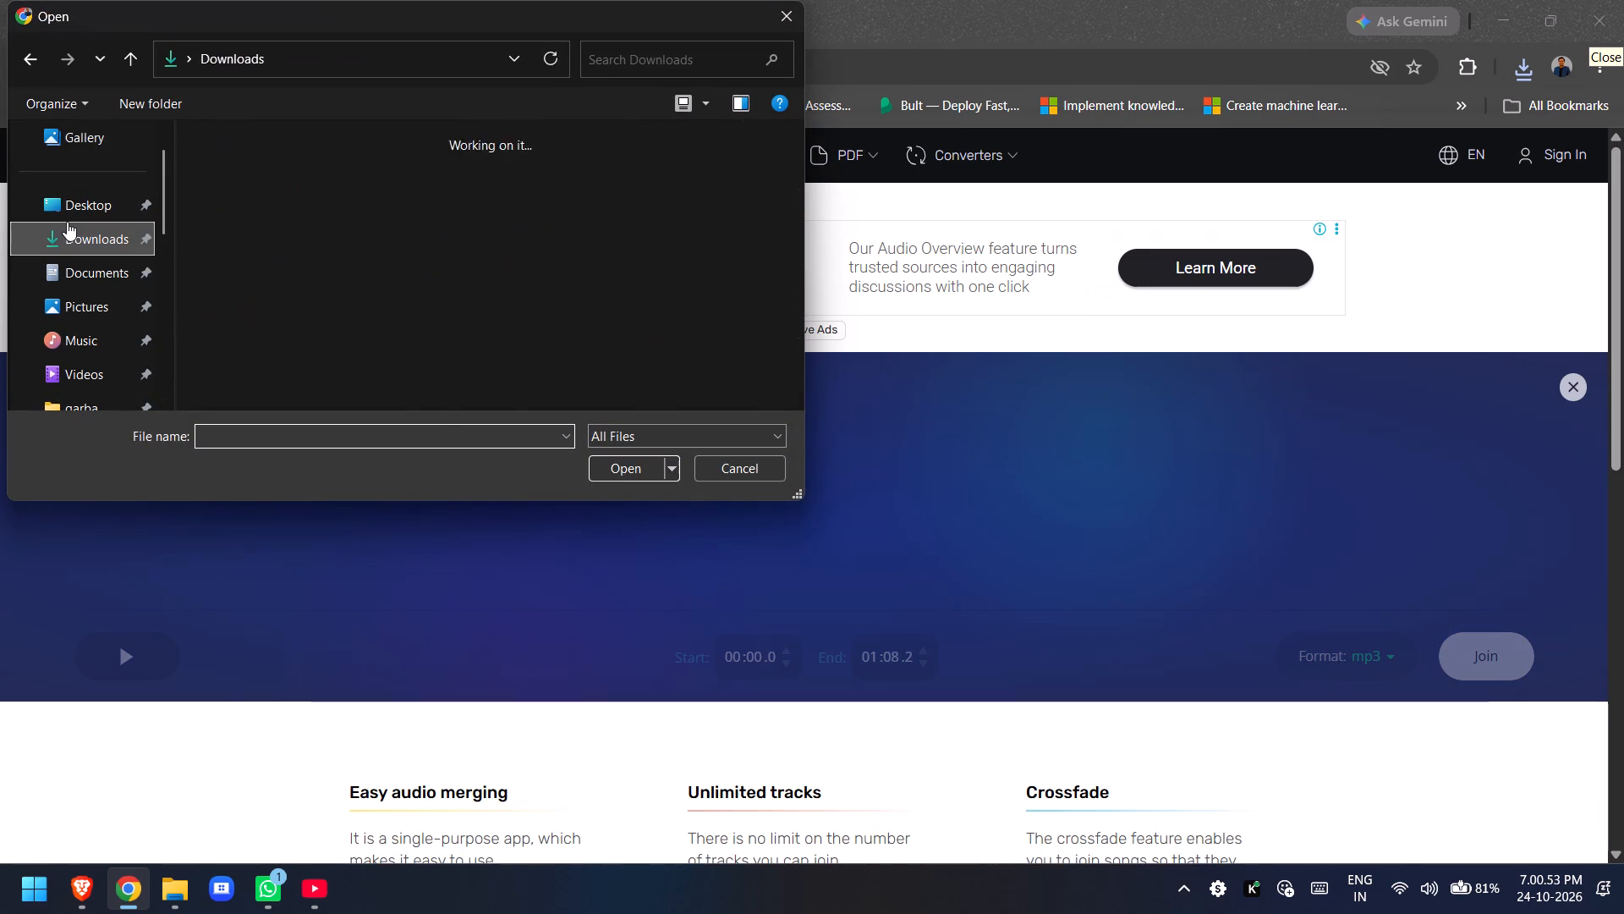
pyautogui.click(273, 200)
pyautogui.press('Return')
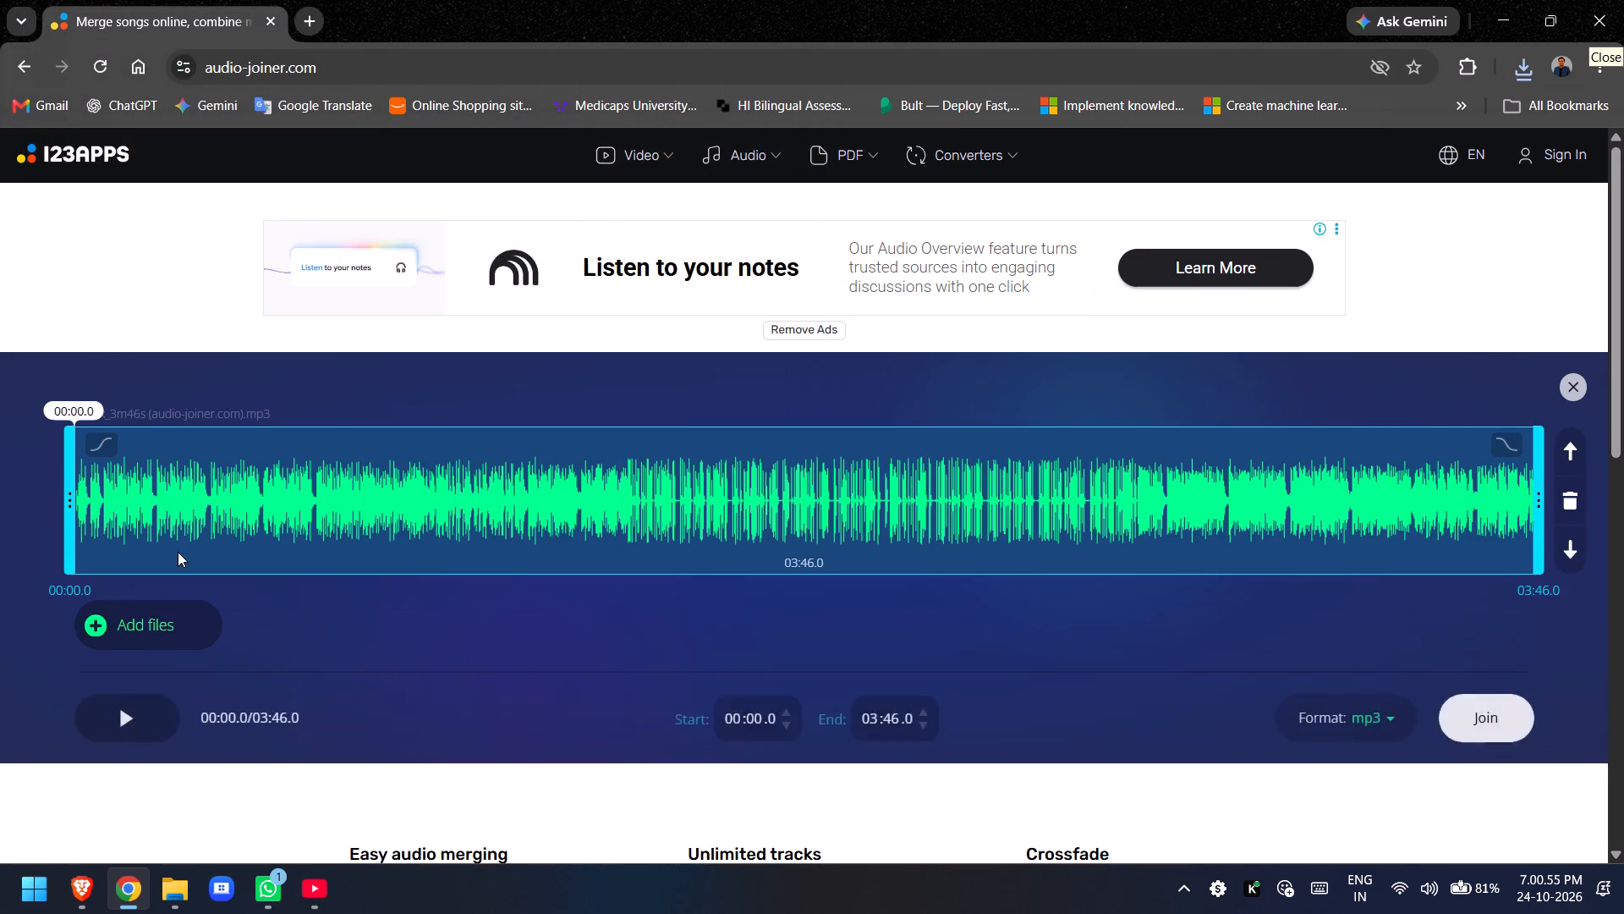
# Add the mix_3m46s file from Downloads four more times, as tracks two to five.
pyautogui.click(155, 626)
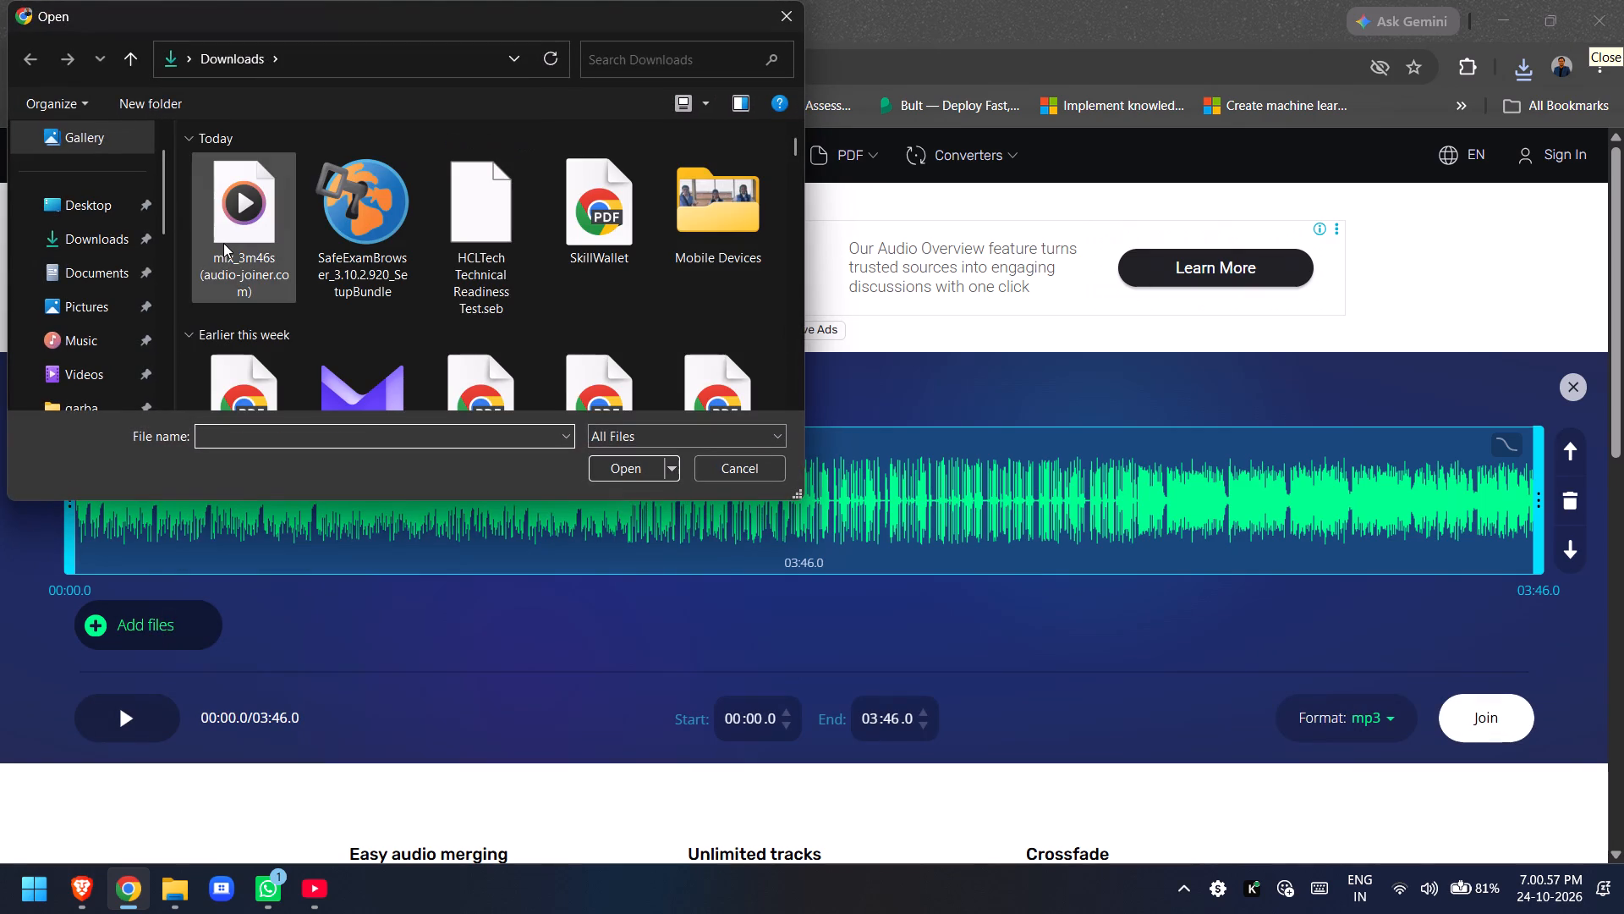
pyautogui.click(223, 243)
pyautogui.press('Return')
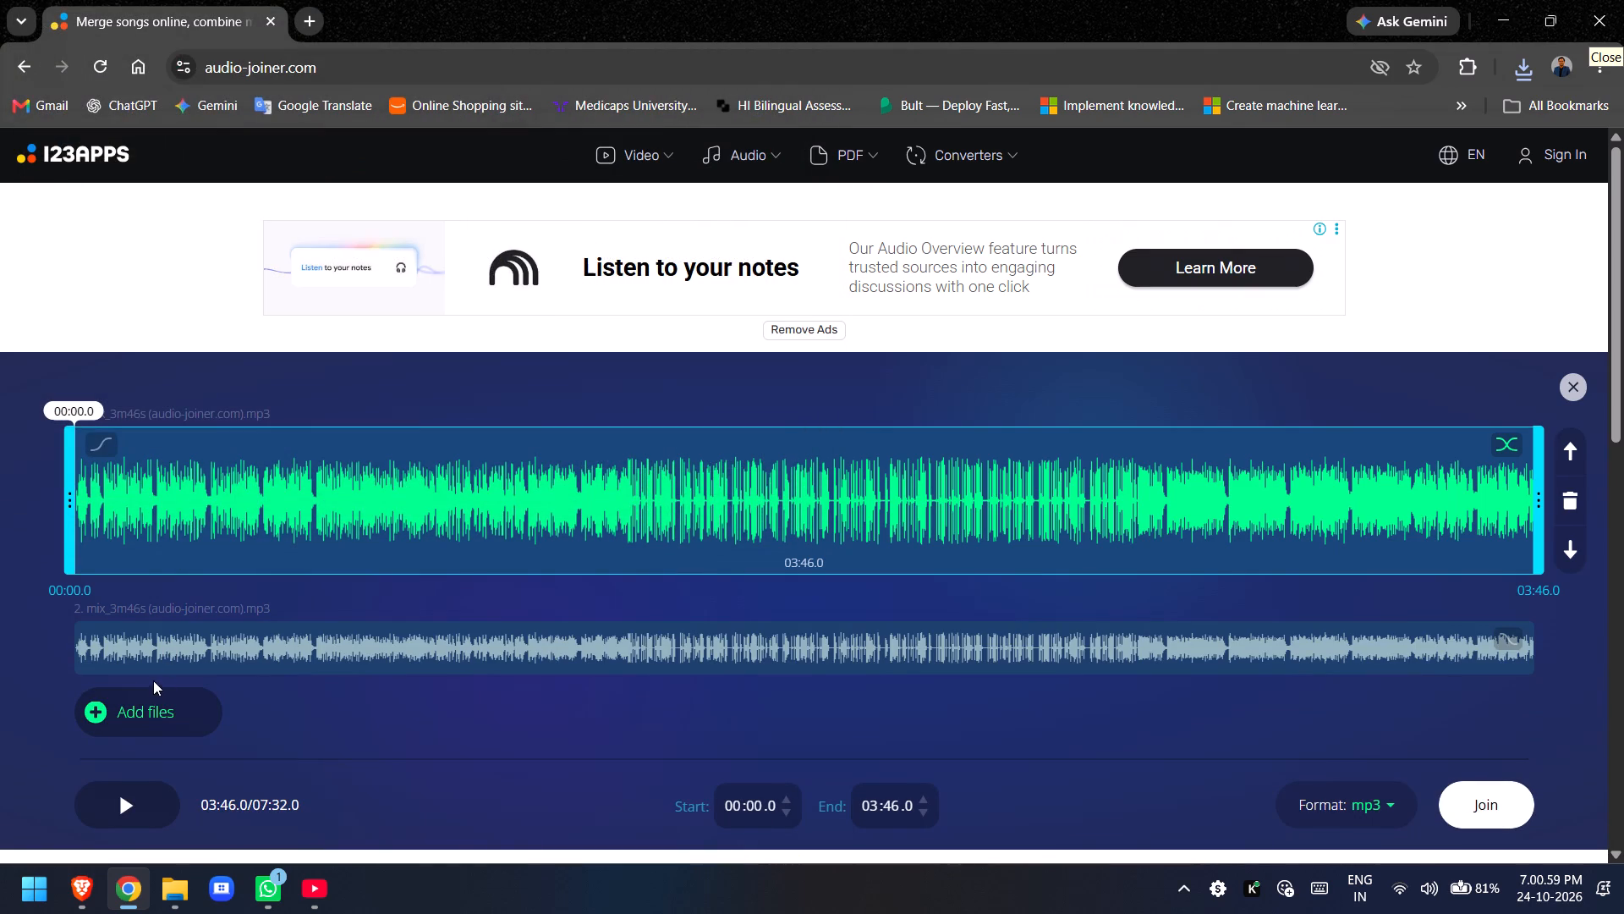
pyautogui.click(151, 699)
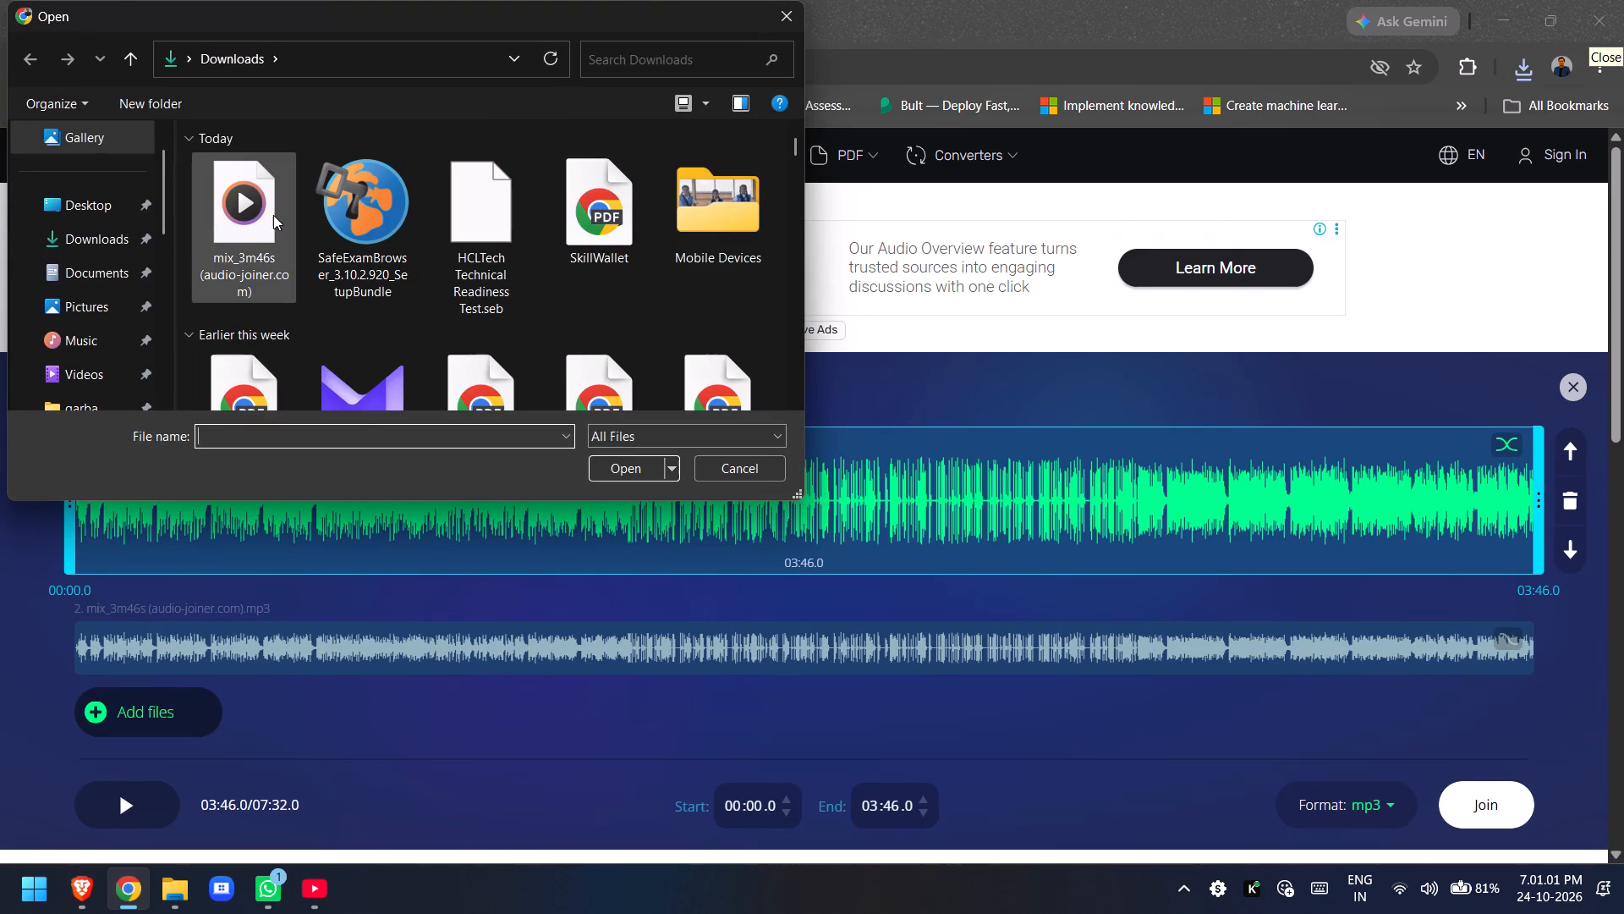
pyautogui.click(274, 206)
pyautogui.press('Return')
pyautogui.scroll(-1, 272, 244)
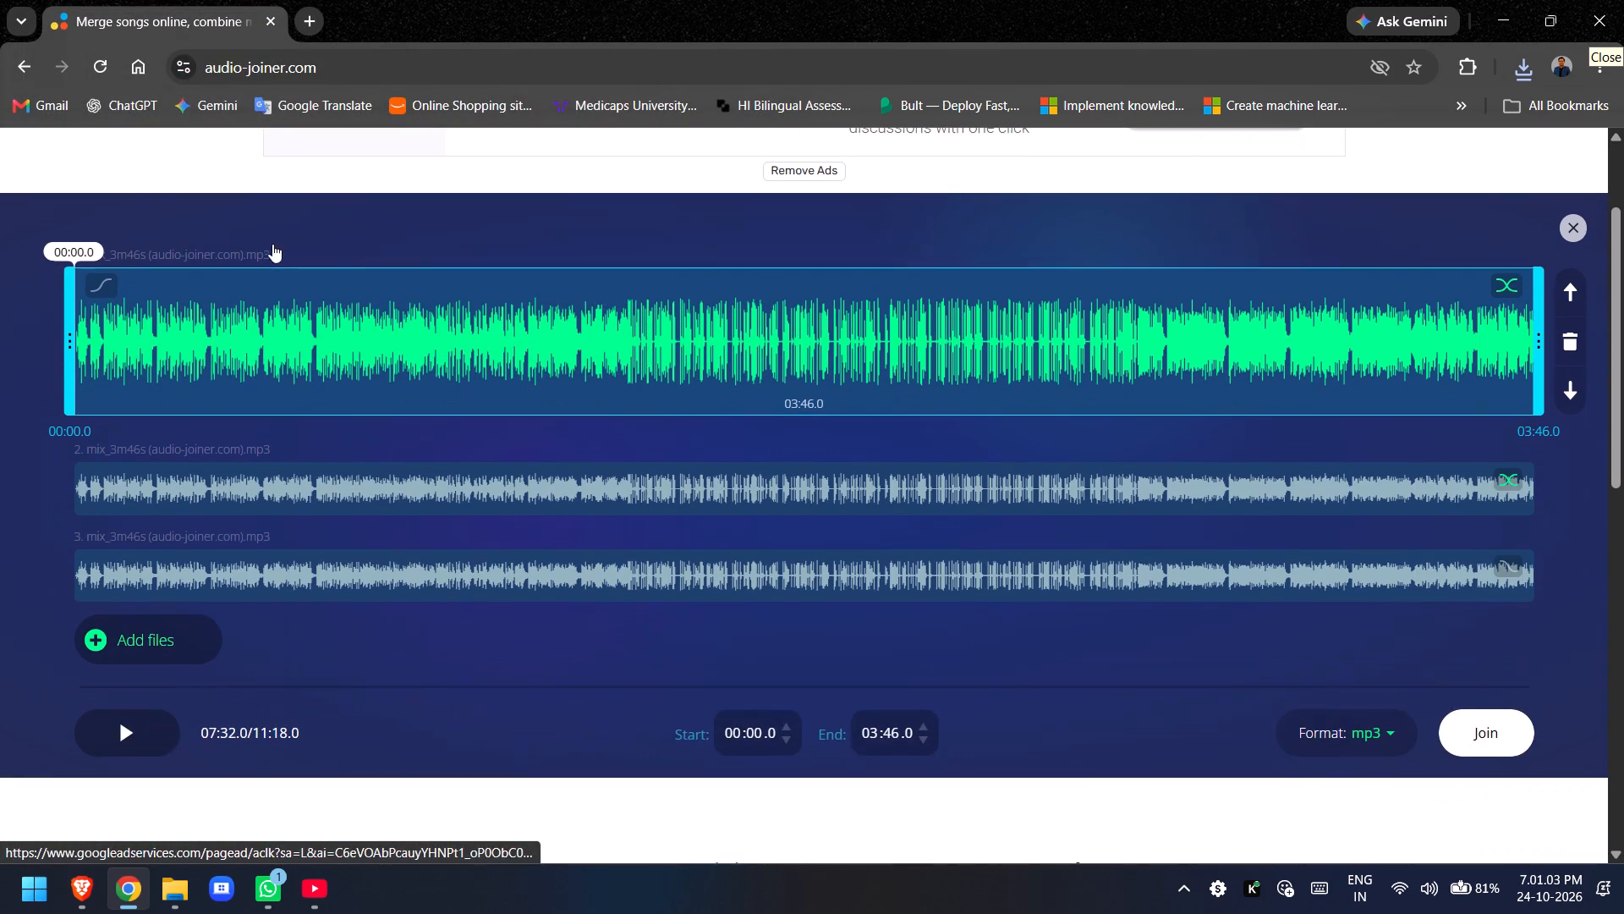
pyautogui.click(140, 617)
pyautogui.click(230, 256)
pyautogui.press('Return')
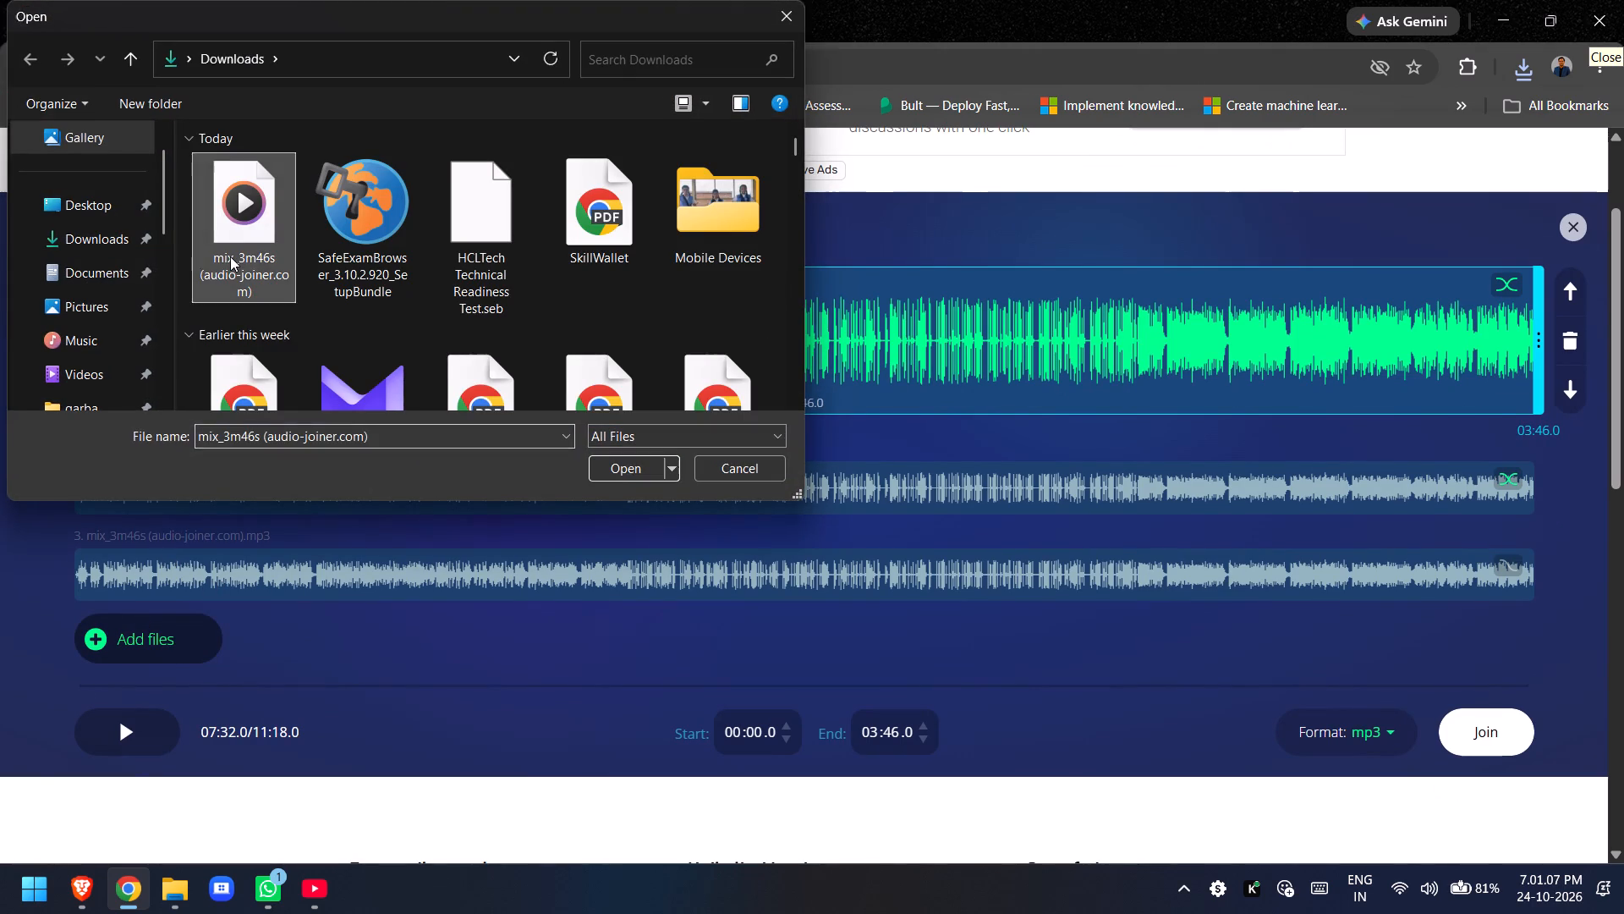
pyautogui.click(180, 702)
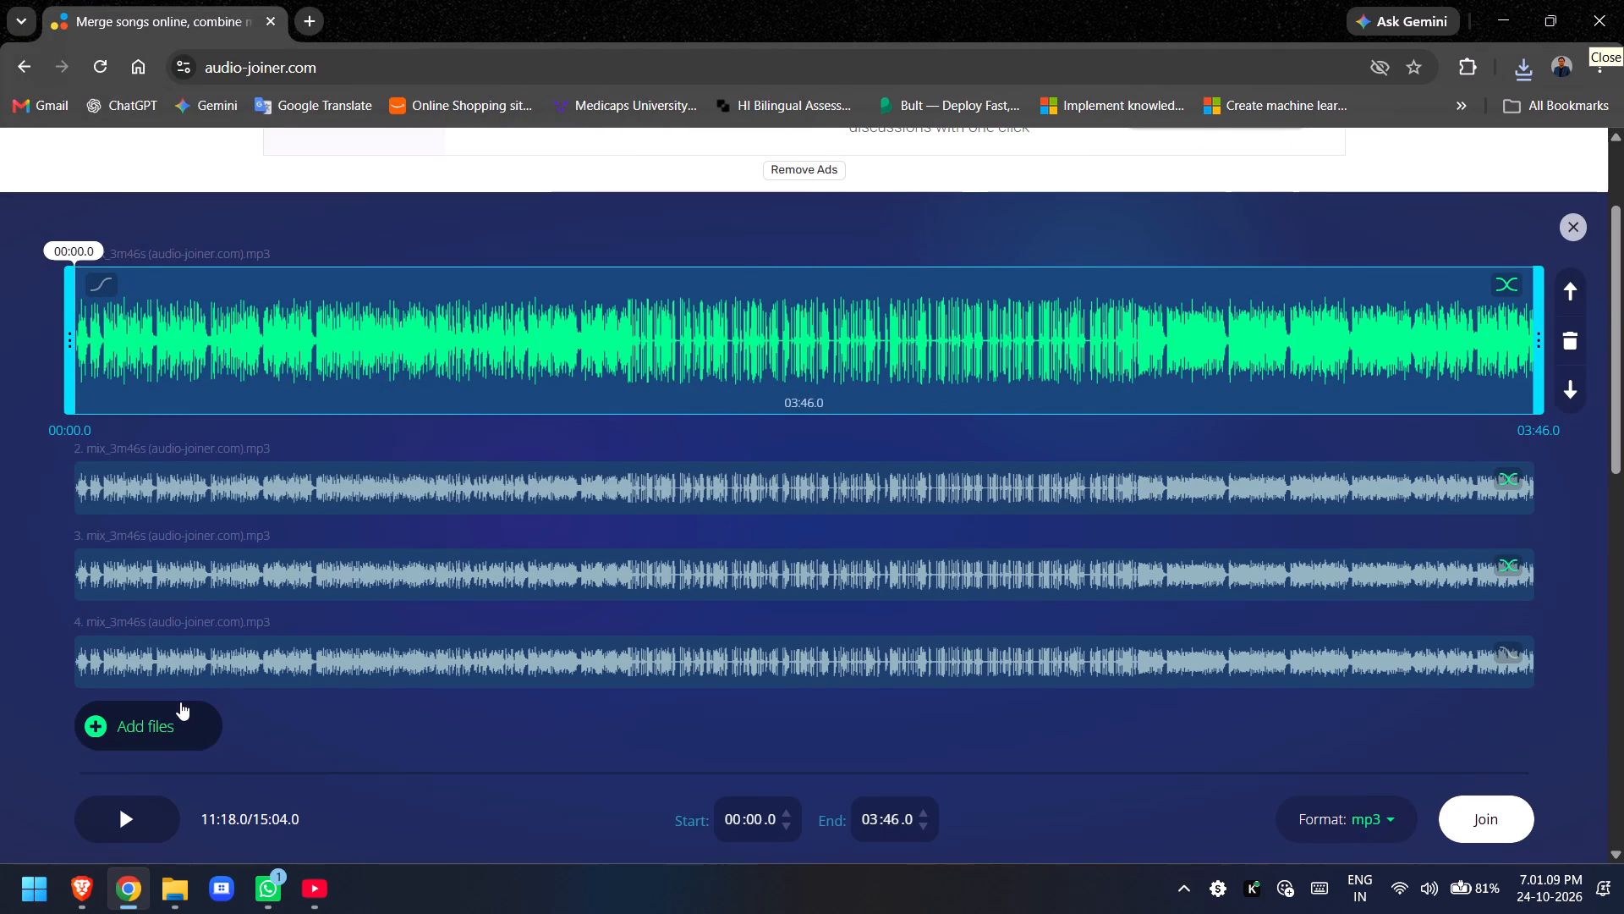
pyautogui.click(255, 202)
pyautogui.press('Return')
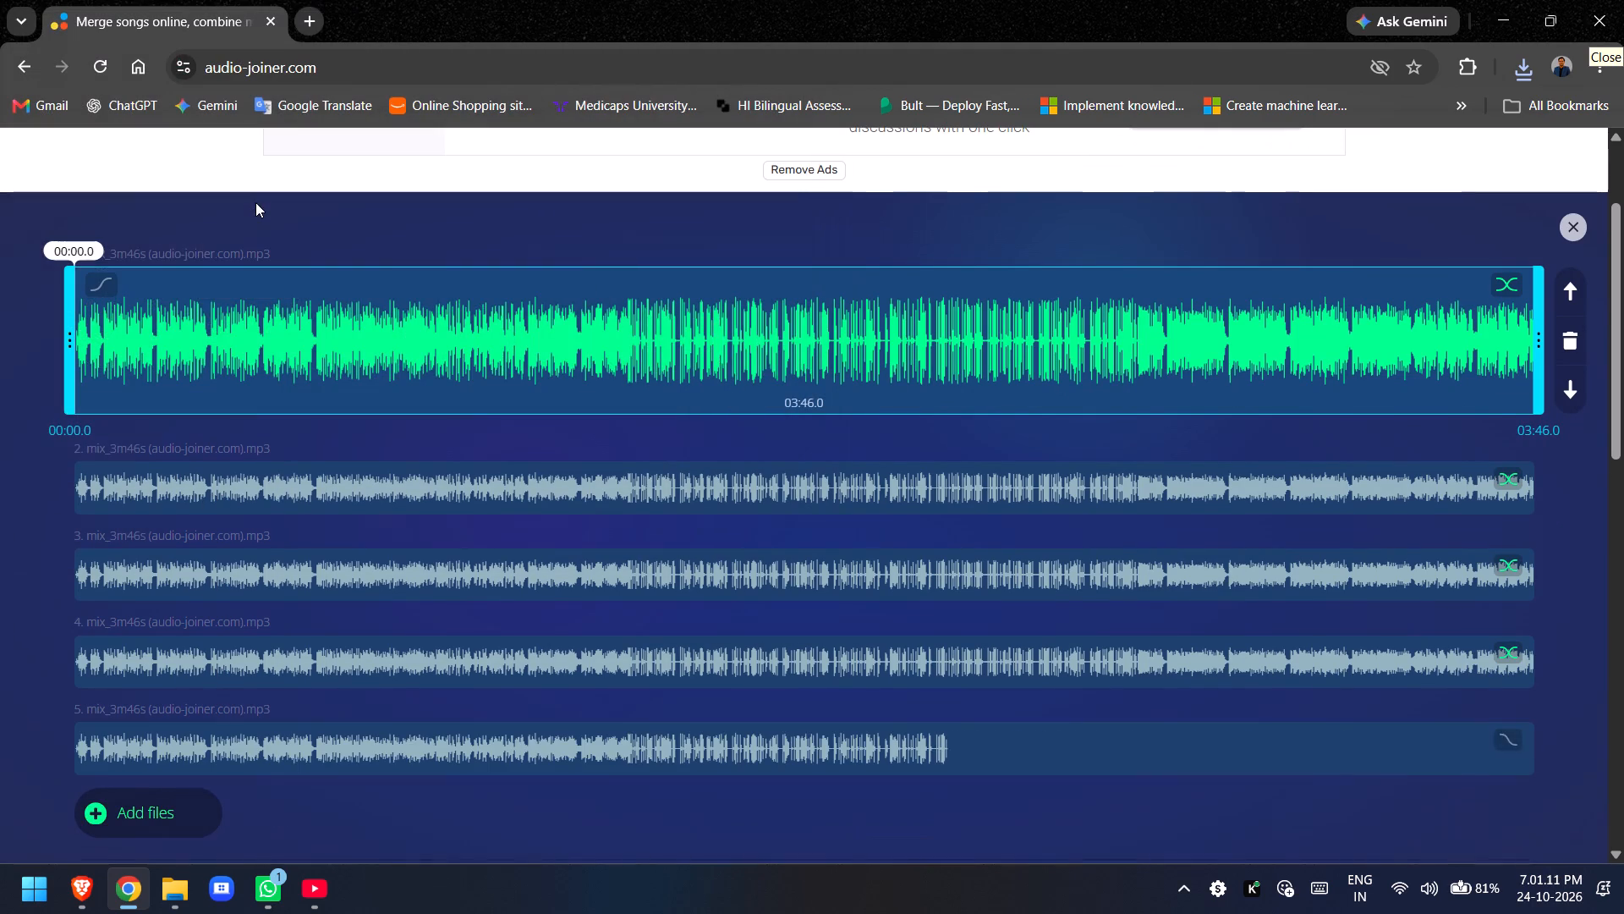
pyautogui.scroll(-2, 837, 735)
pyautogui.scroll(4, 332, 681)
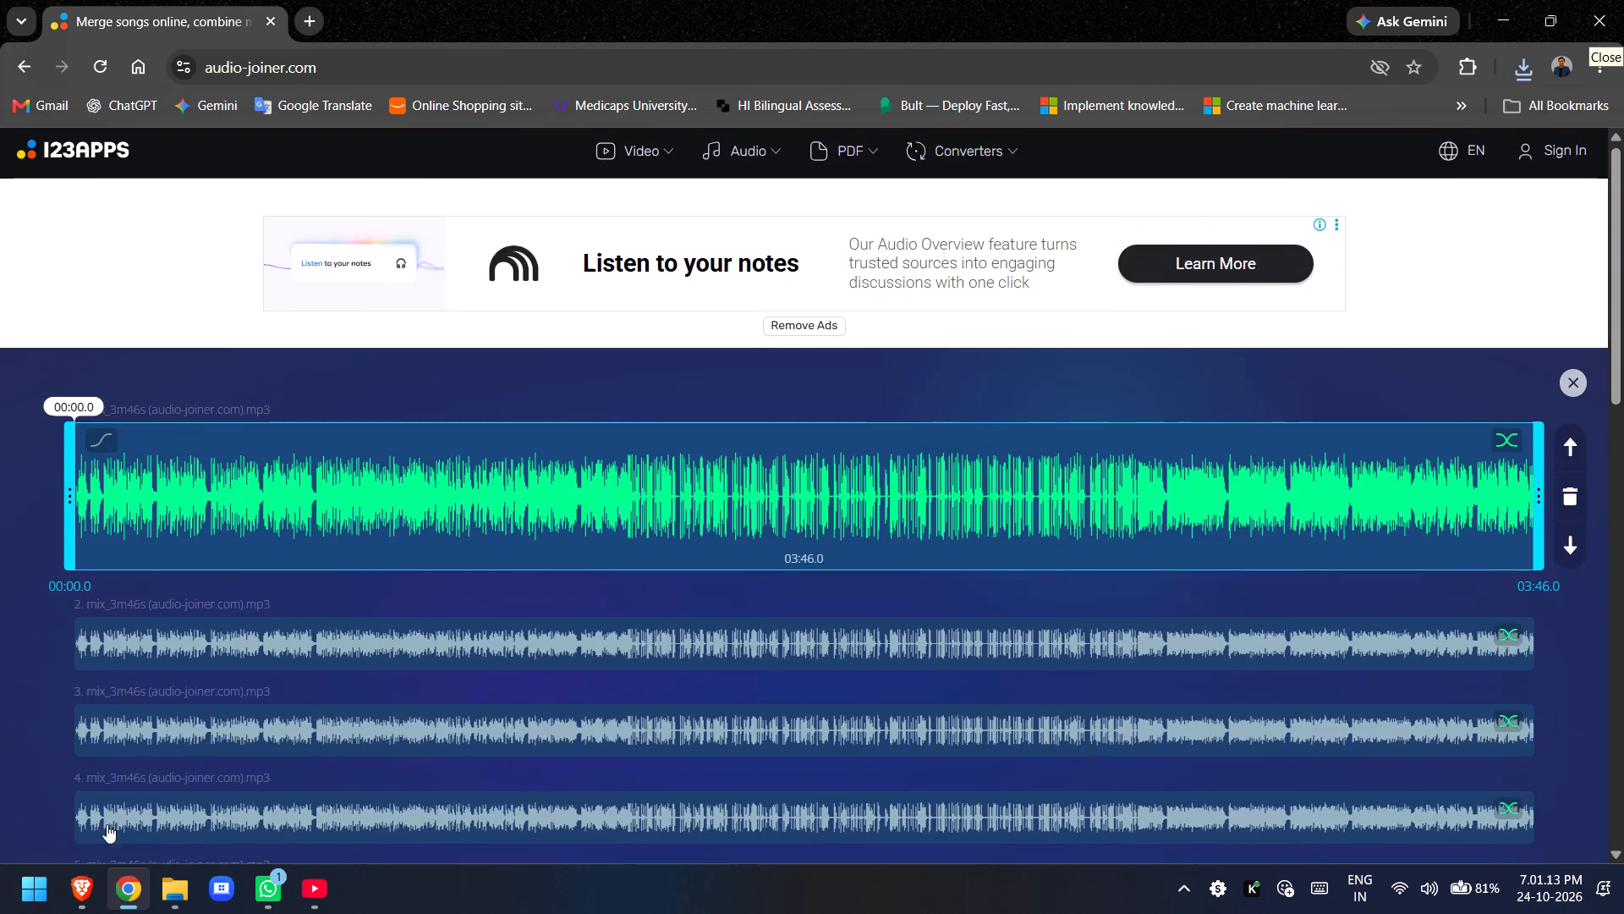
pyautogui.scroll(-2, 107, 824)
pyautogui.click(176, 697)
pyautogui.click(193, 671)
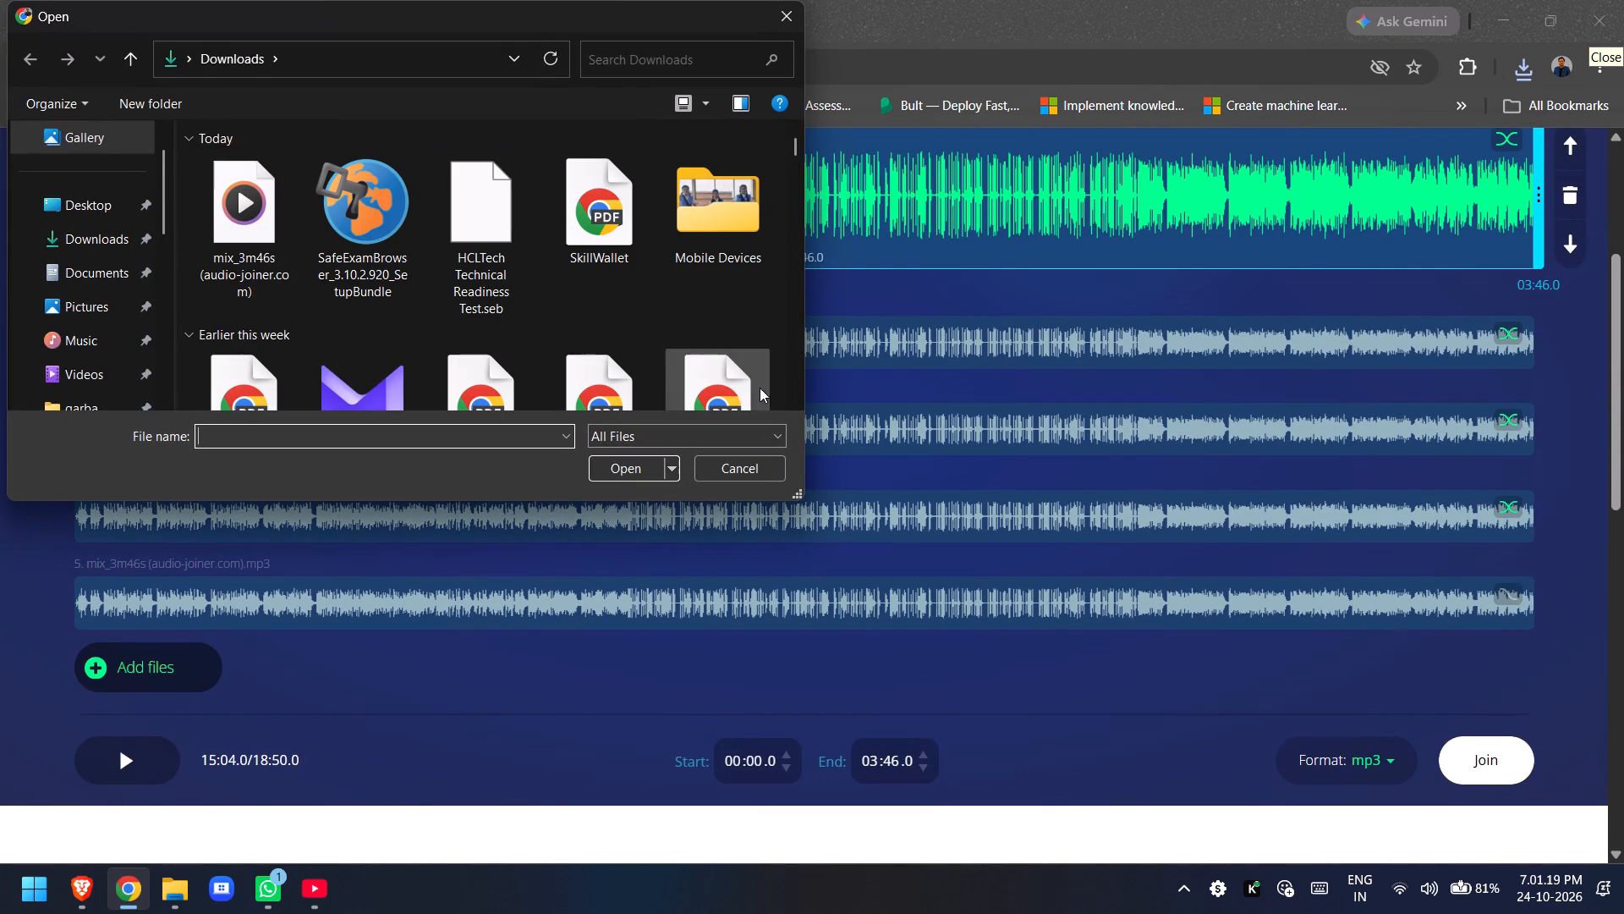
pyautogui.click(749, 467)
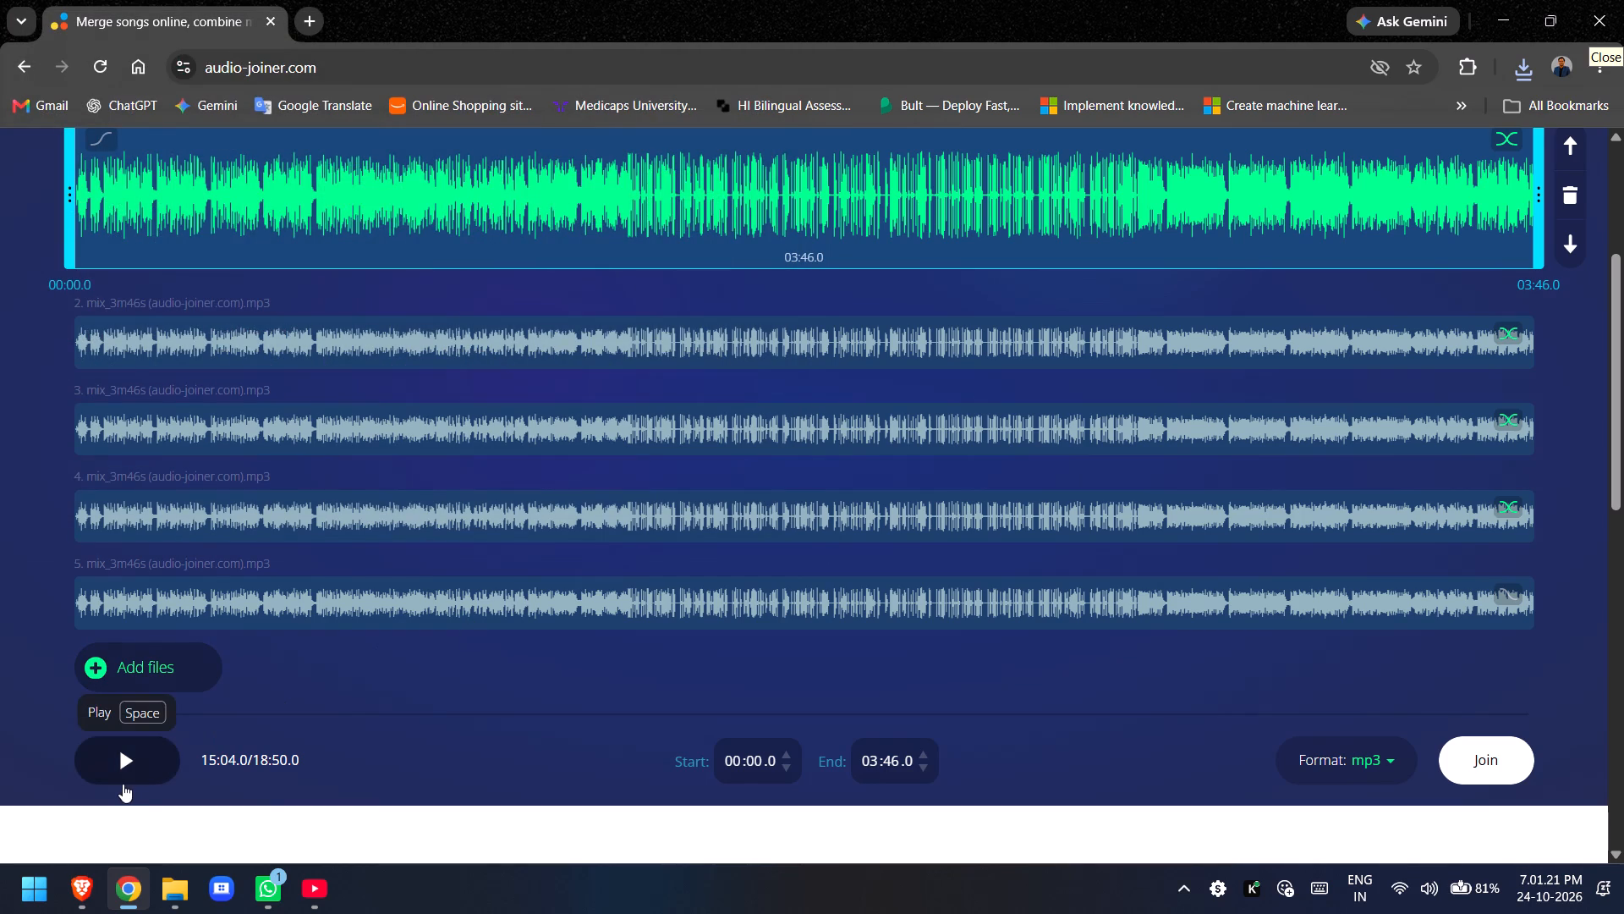
# Play the five-track sequence from the beginning.
pyautogui.click(123, 784)
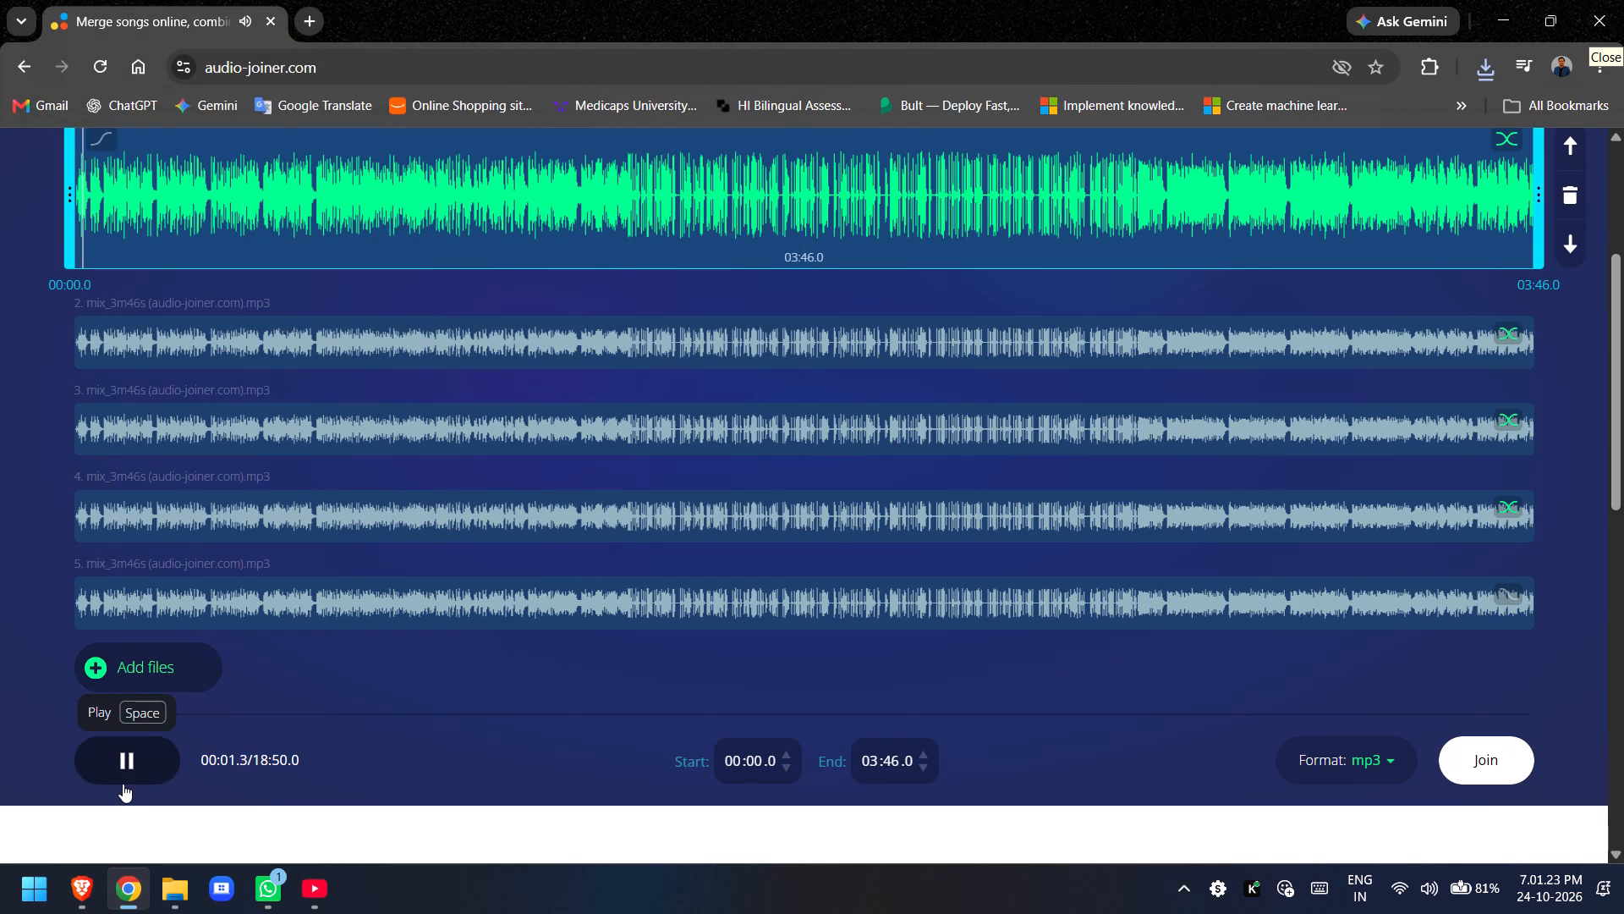
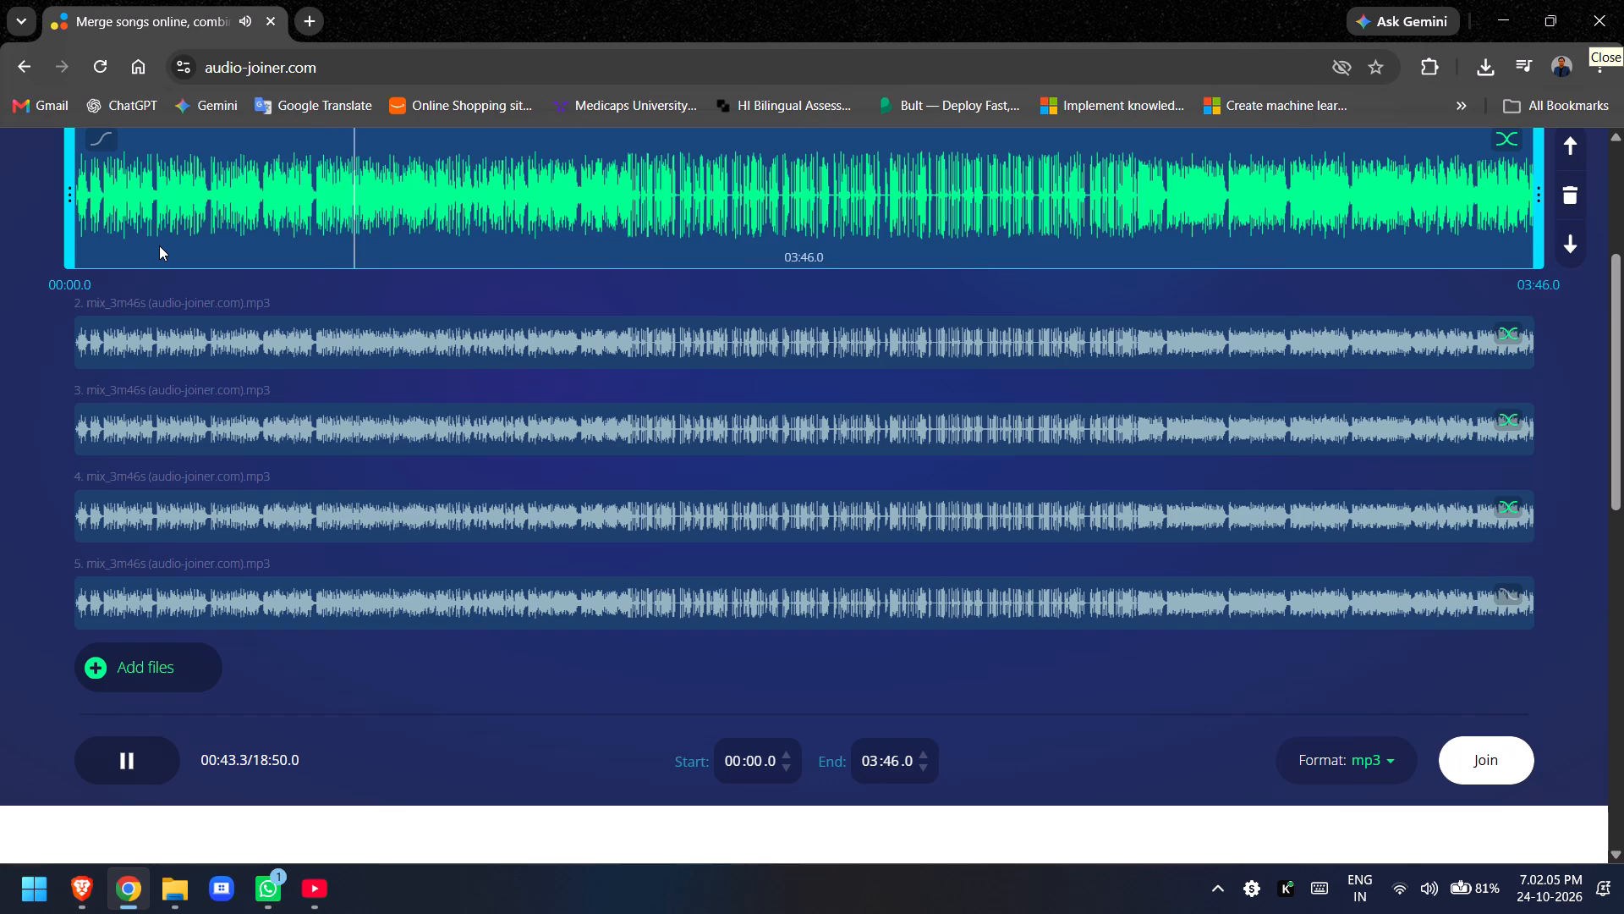
# Listen to the first track from just before its middle and again from about three quarters through.
pyautogui.click(617, 194)
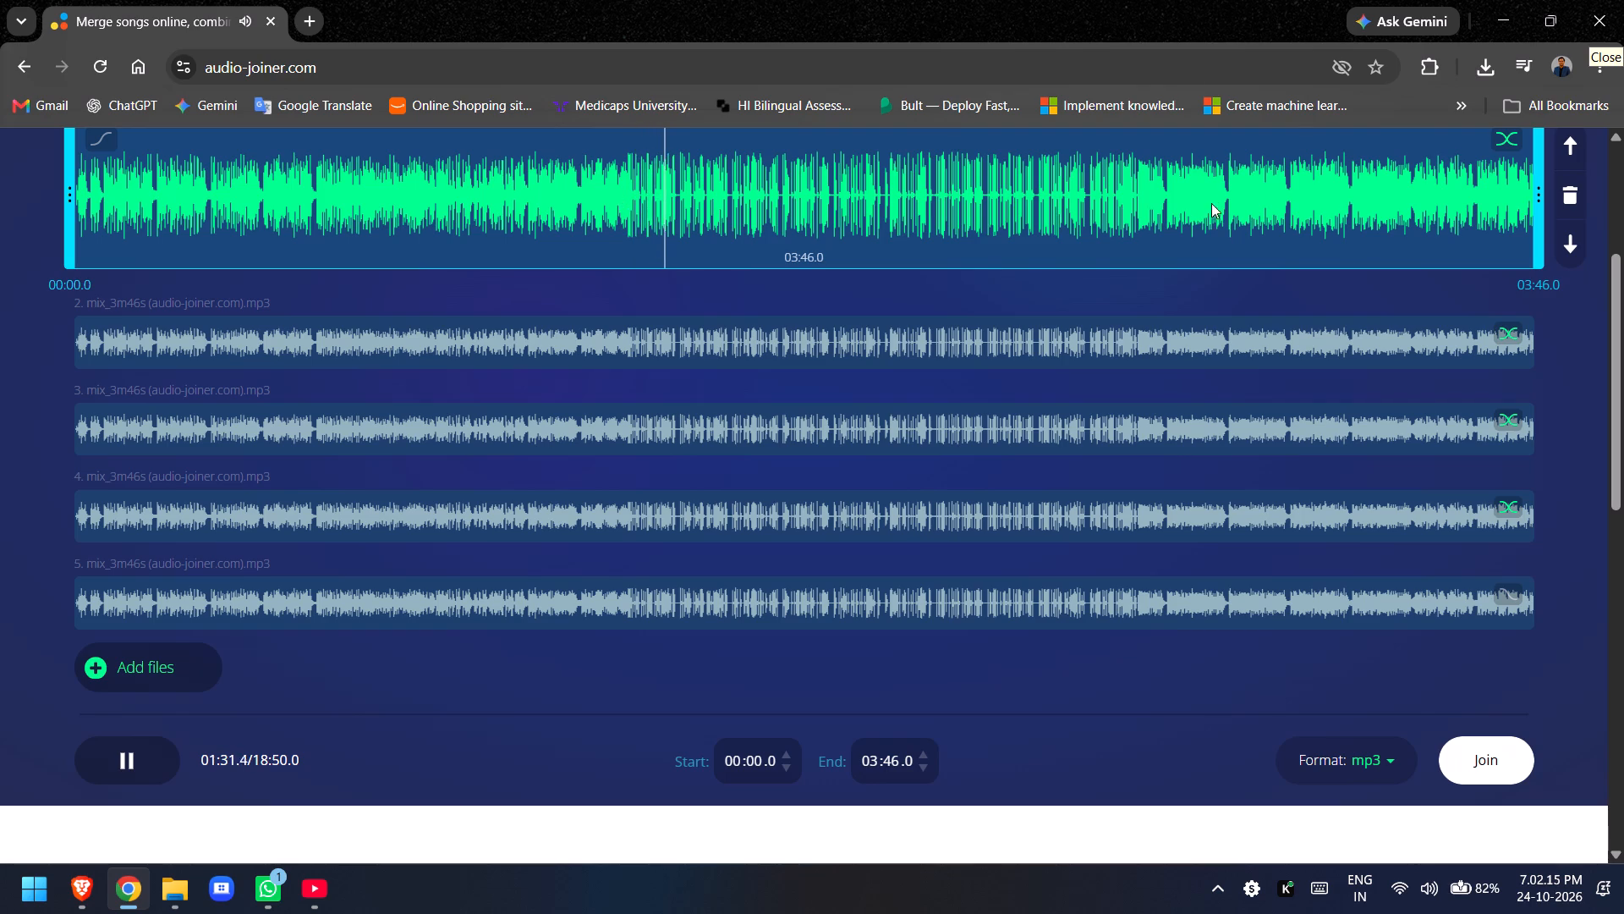
pyautogui.click(1127, 195)
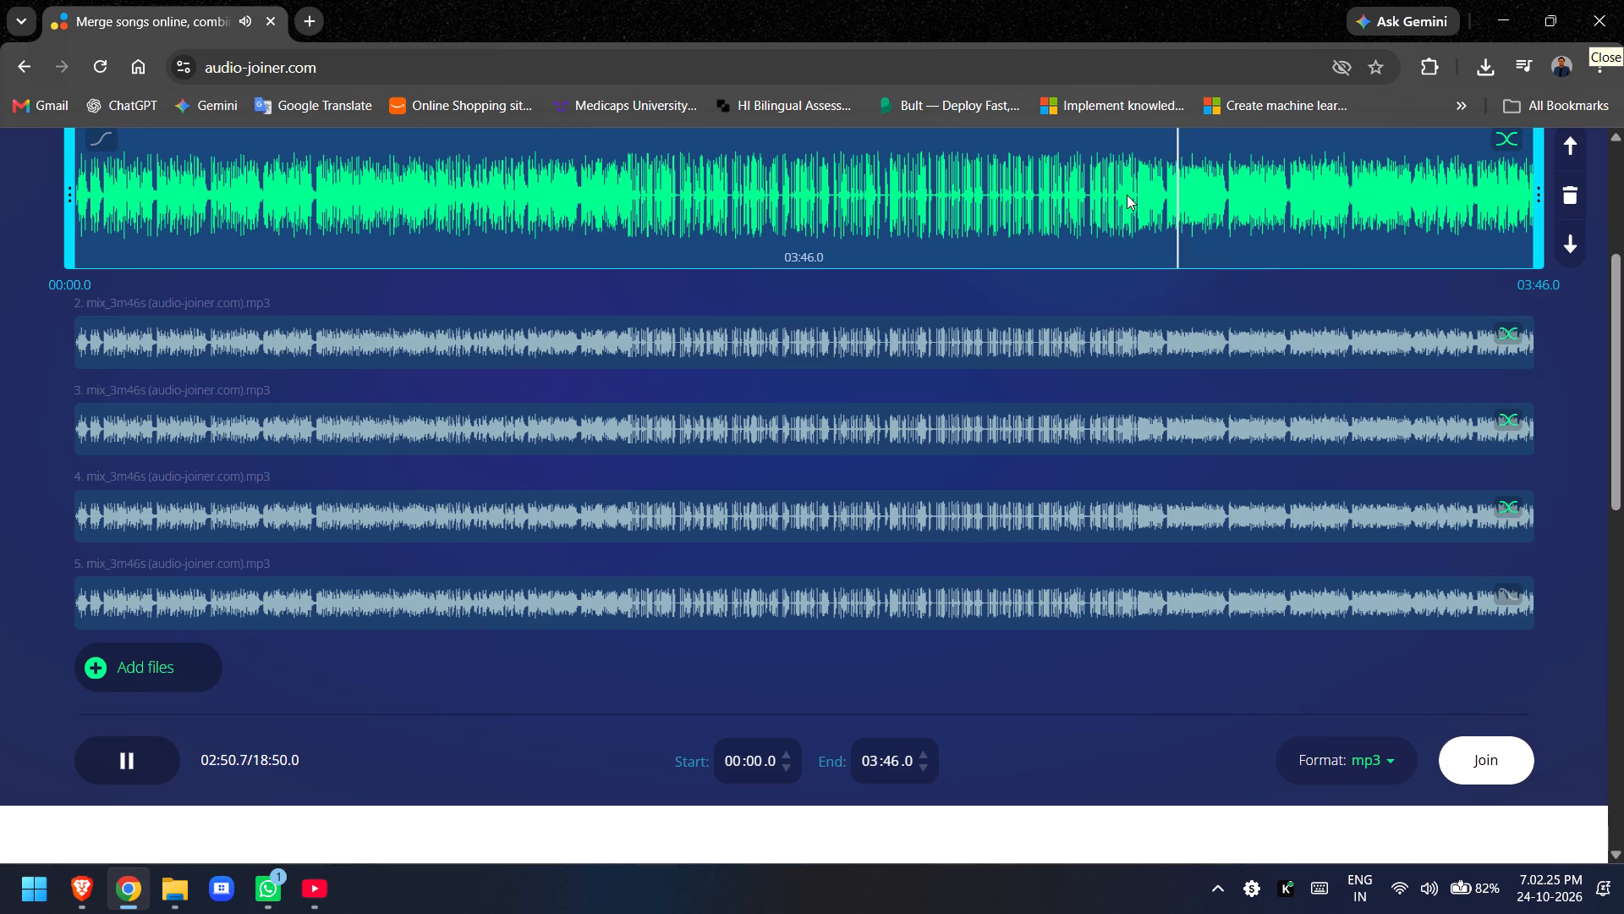
# Trim the start of the second track to about 00:06.2.
pyautogui.click(475, 338)
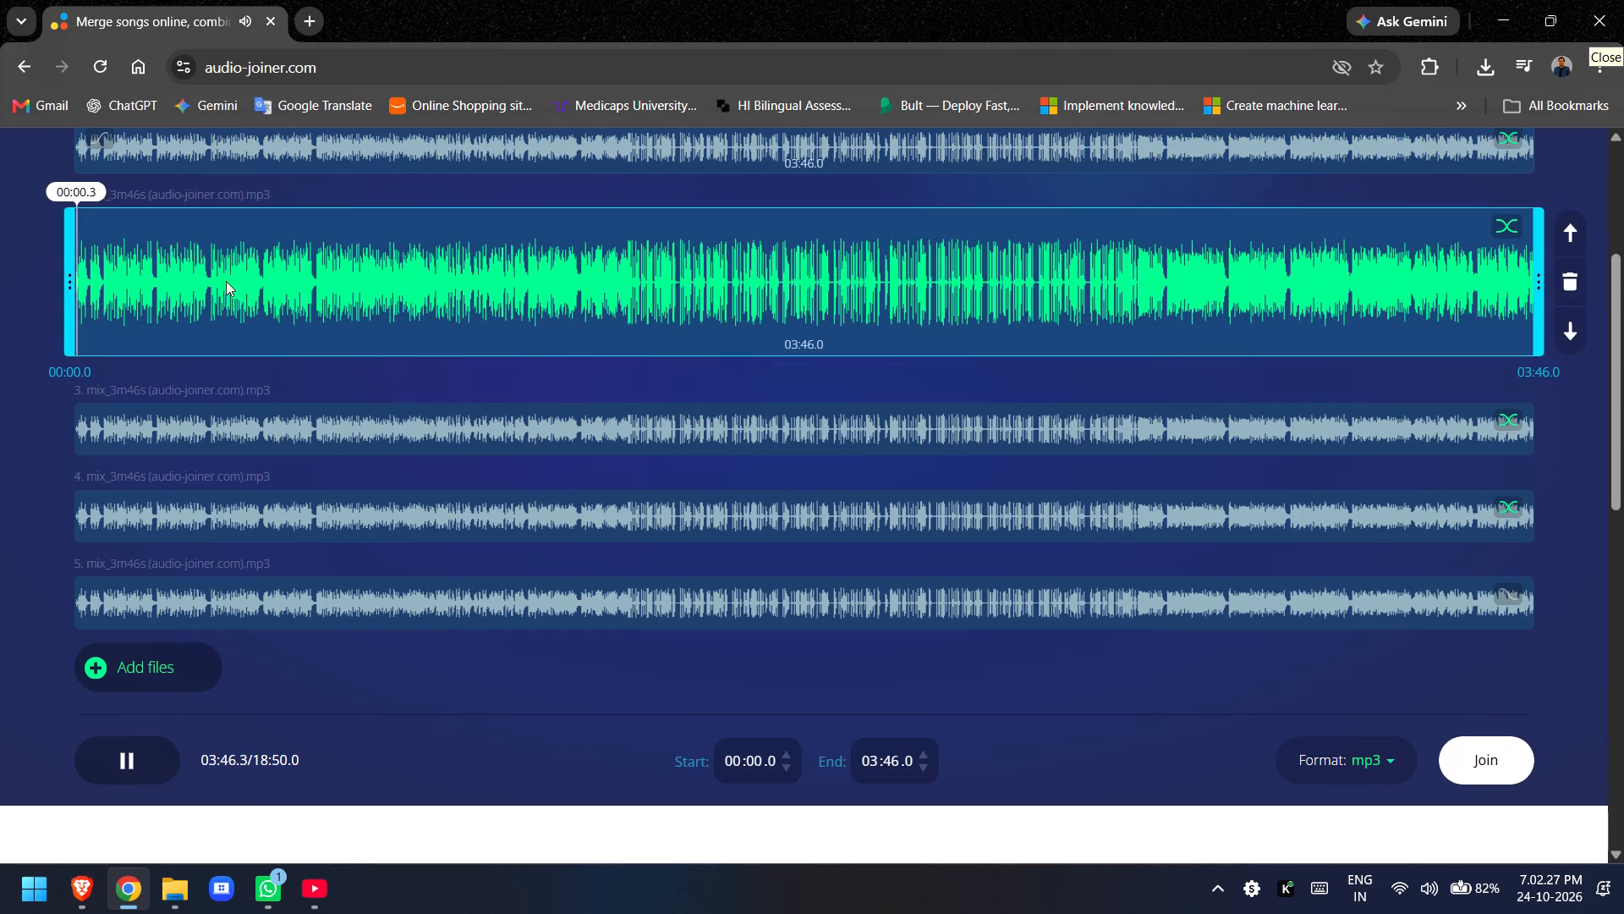
pyautogui.moveTo(67, 298); pyautogui.dragTo(115, 290)
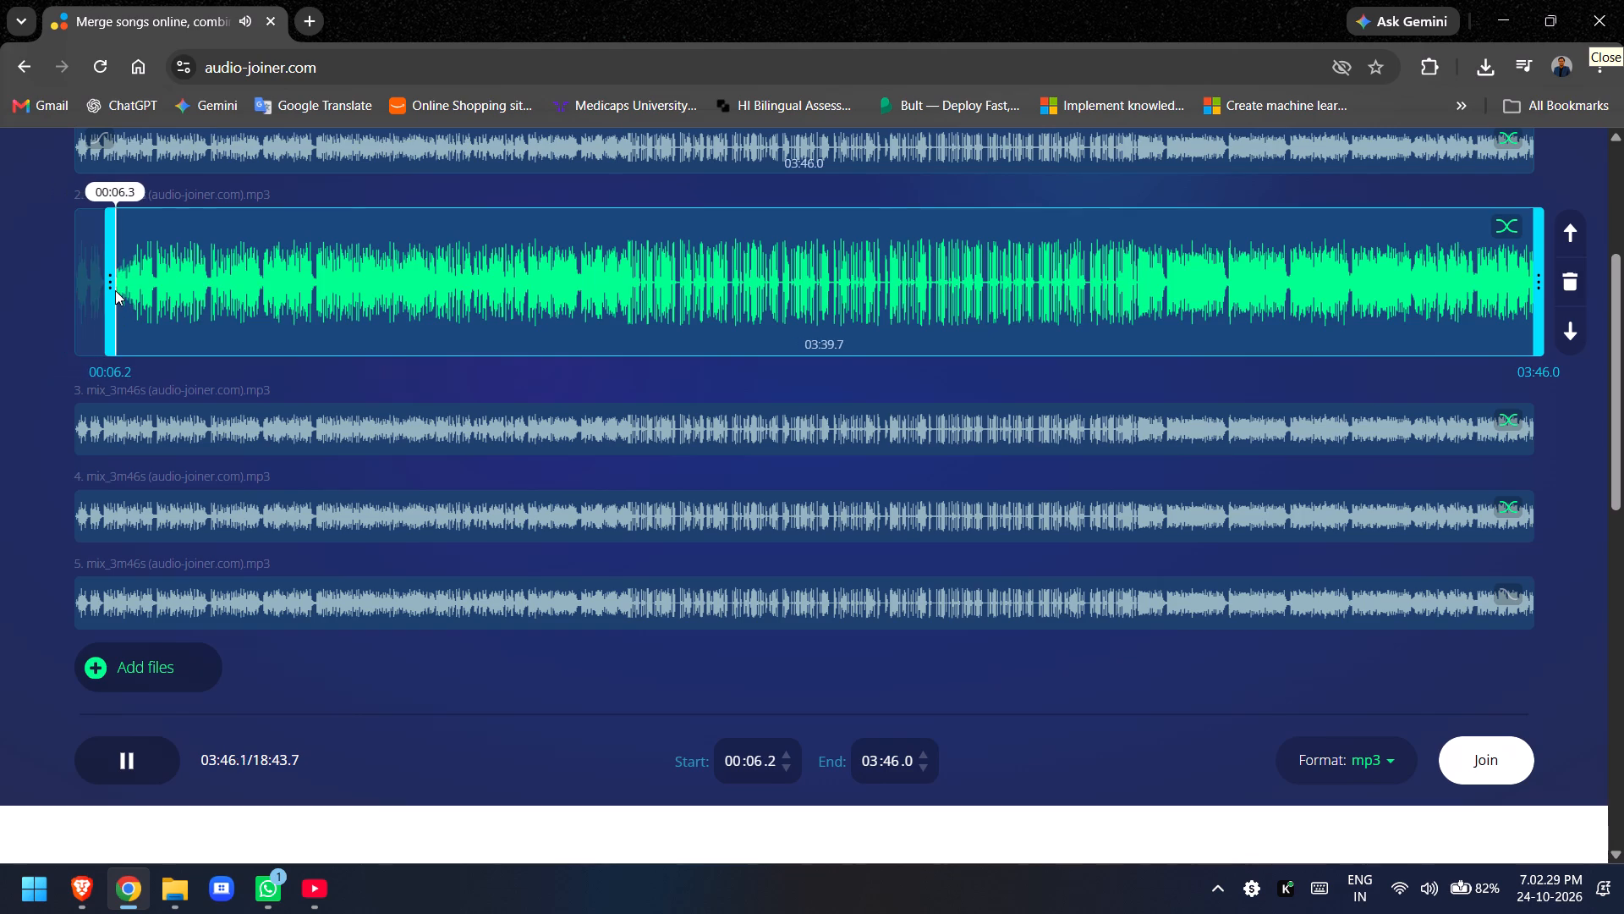
# Disable the cross-fade on tracks one to four and enable the fade-out on track five.
pyautogui.click(1496, 218)
pyautogui.scroll(1, 1496, 218)
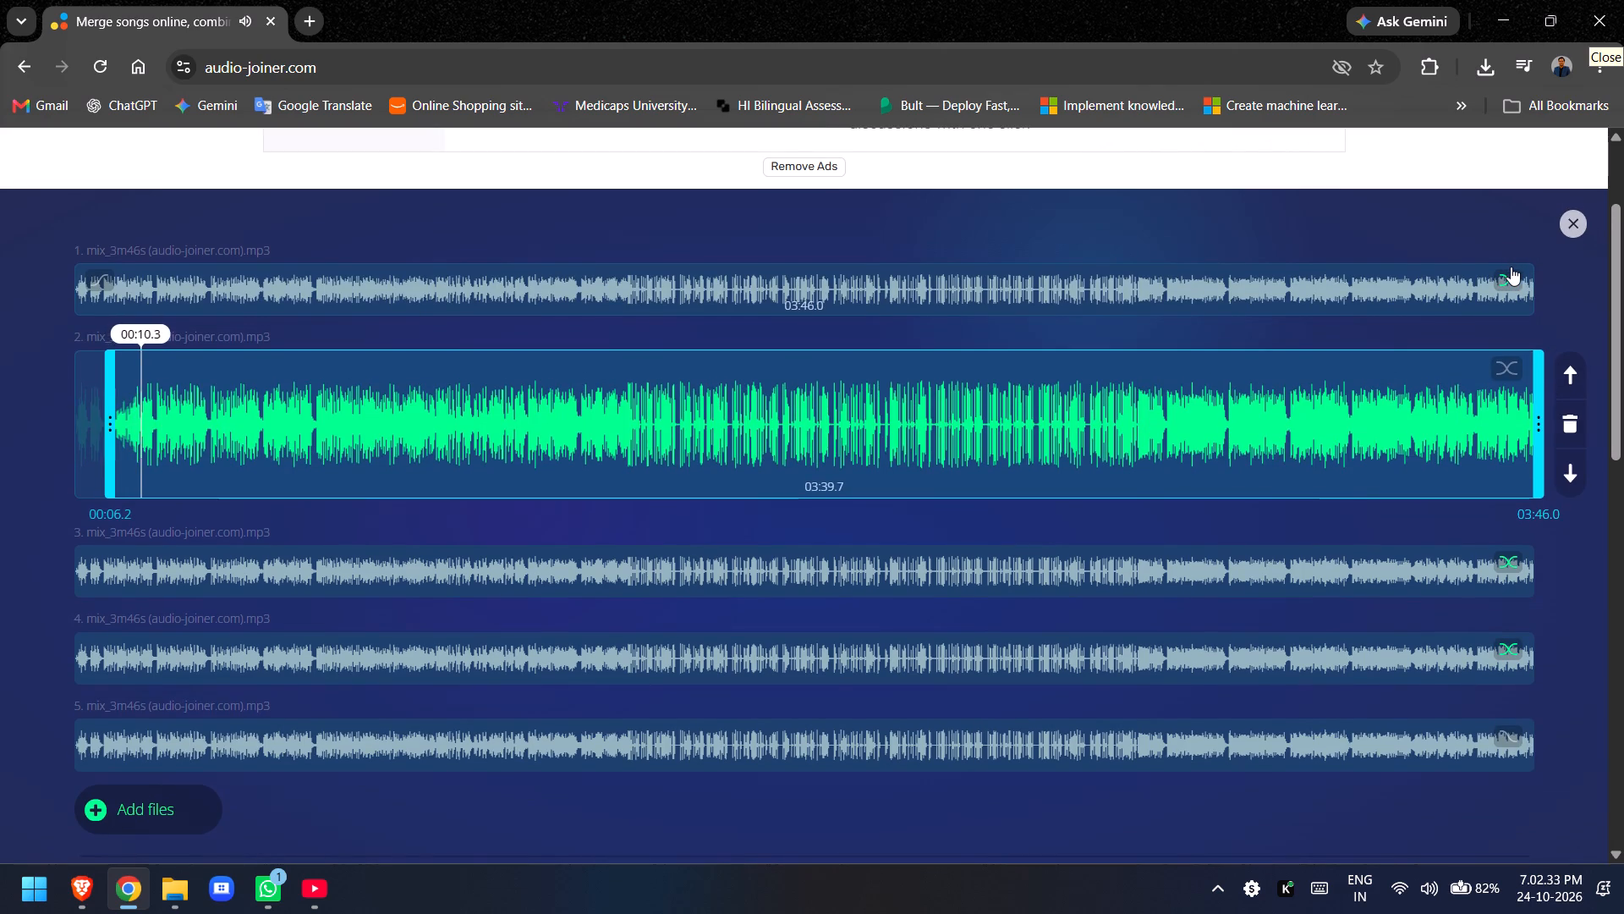
pyautogui.click(1511, 267)
pyautogui.click(1508, 276)
pyautogui.scroll(-2, 1508, 276)
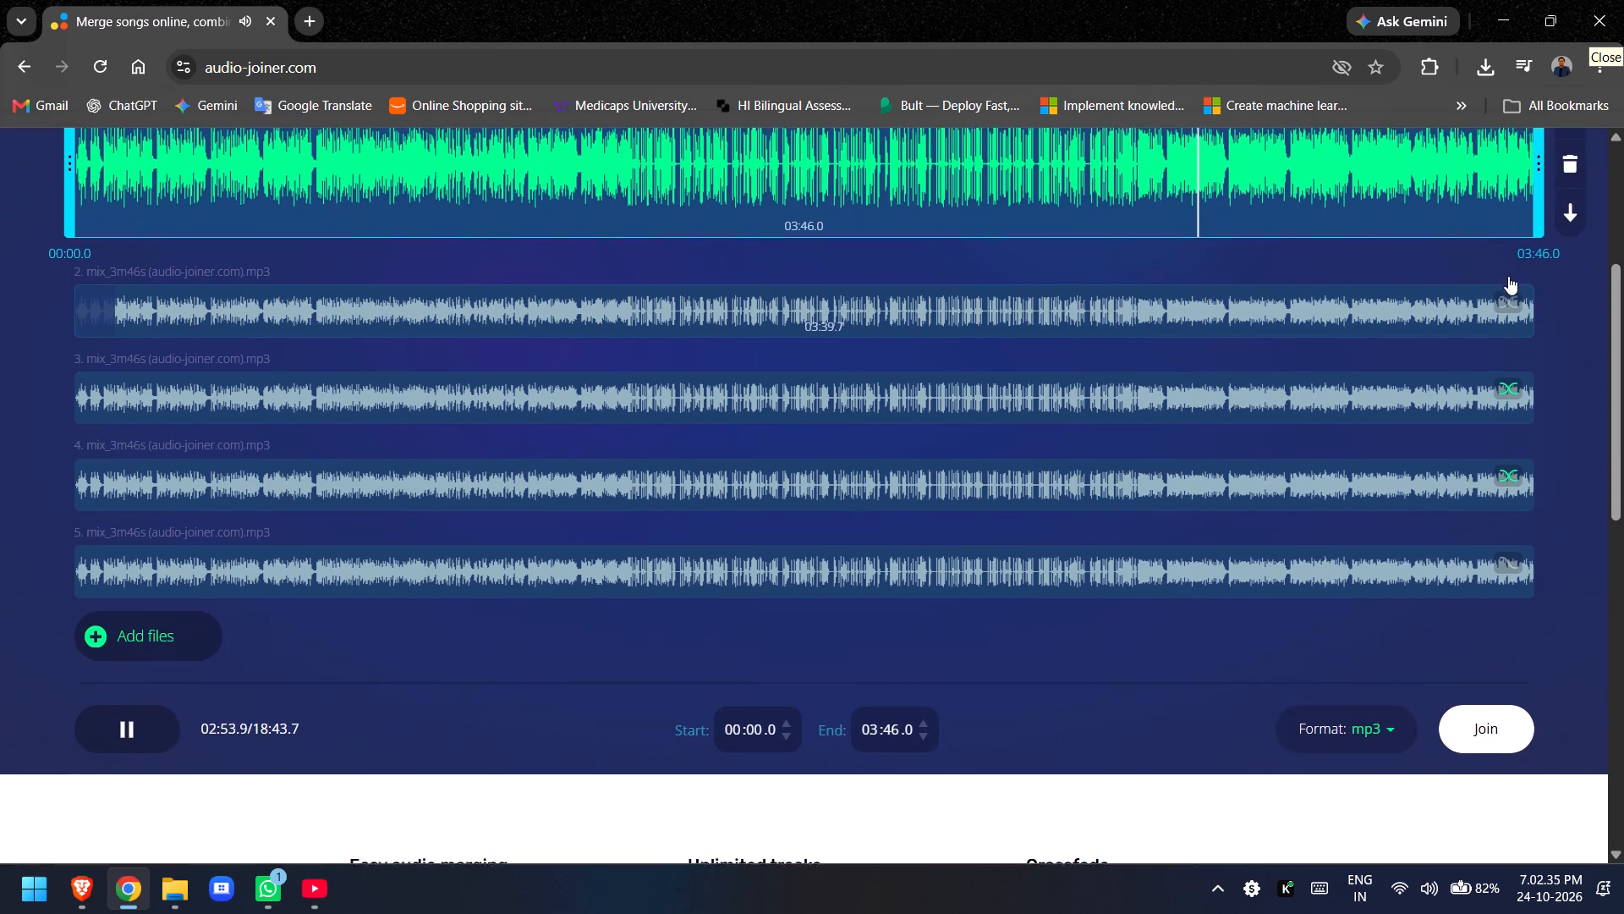
pyautogui.click(1506, 383)
pyautogui.click(1501, 479)
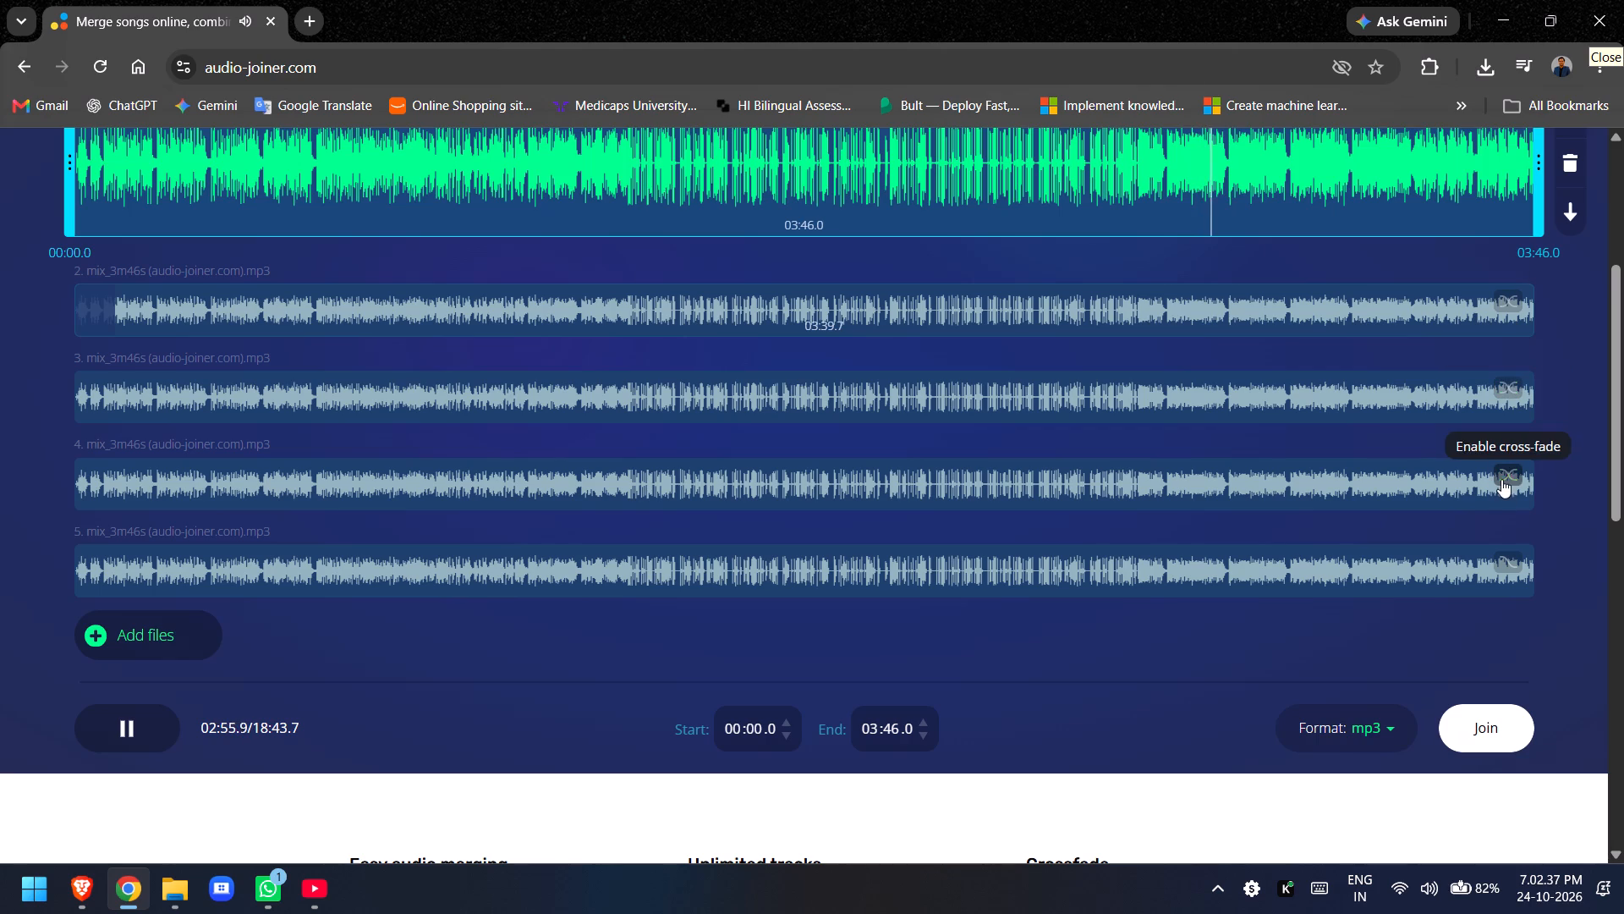
pyautogui.click(1512, 559)
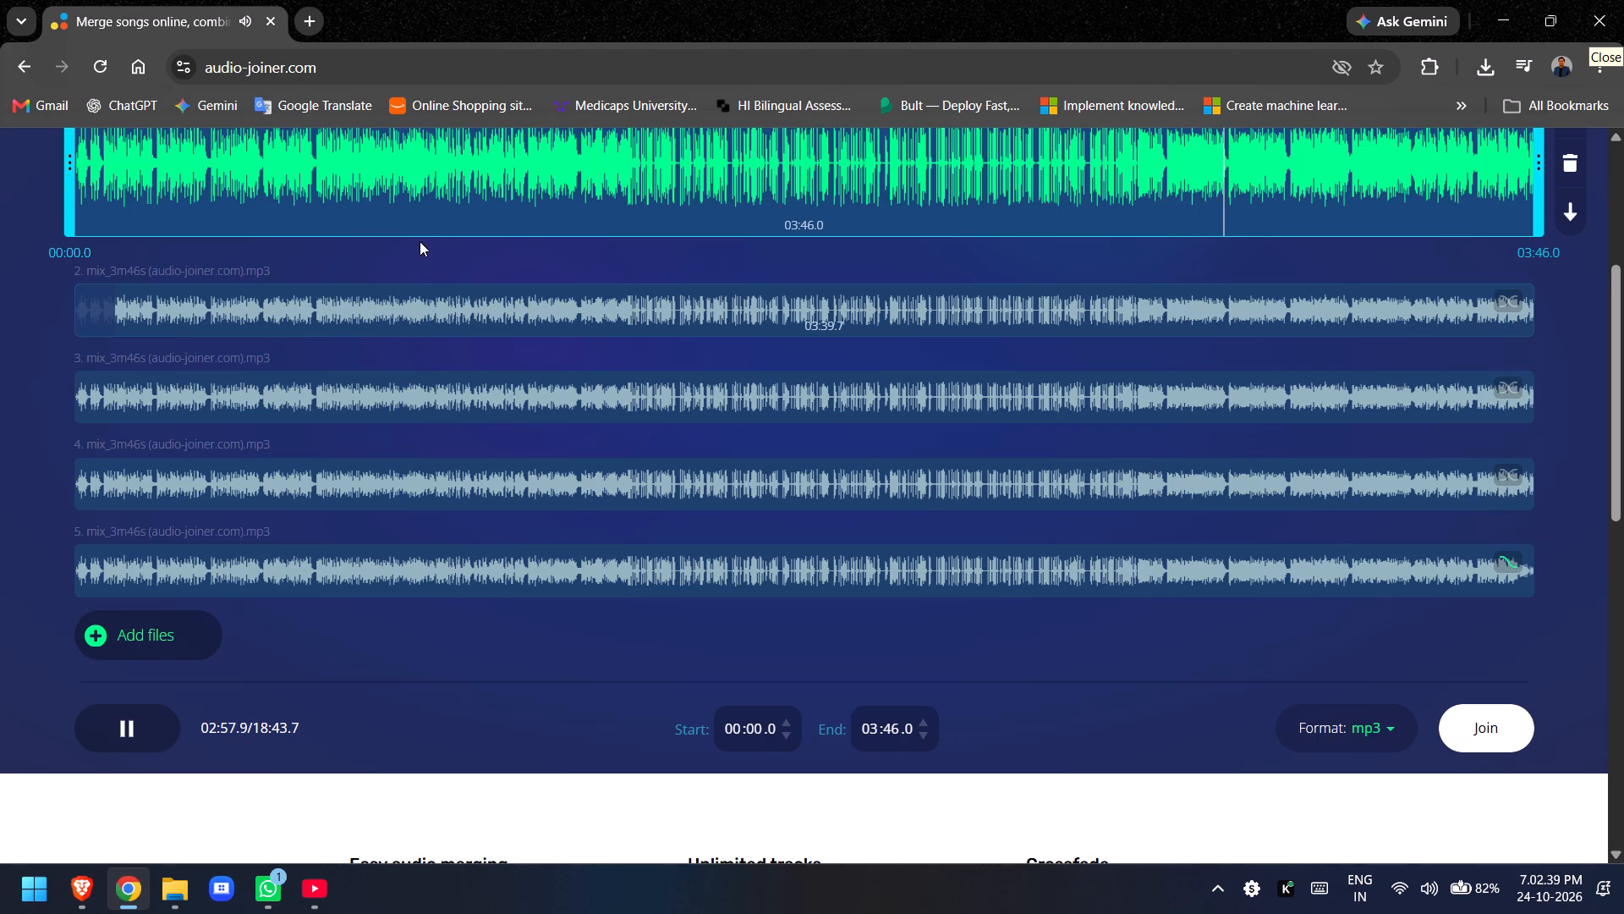
# Fine-tune the second track's start trim to about 00:06.9 and play it from there.
pyautogui.click(121, 308)
pyautogui.click(112, 281)
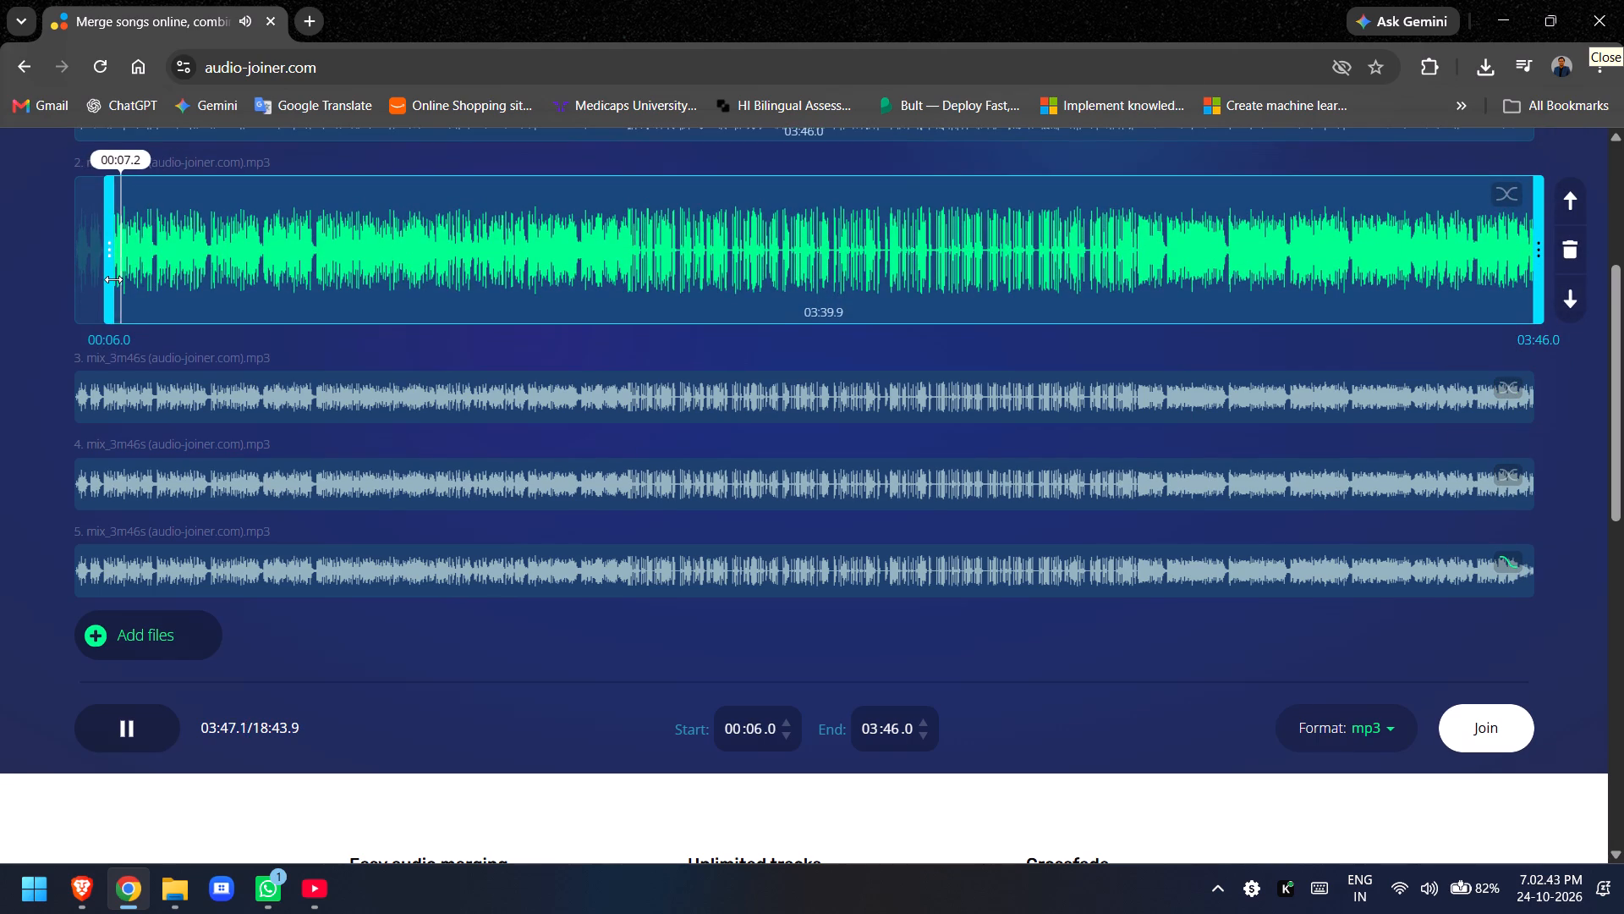
pyautogui.click(113, 279)
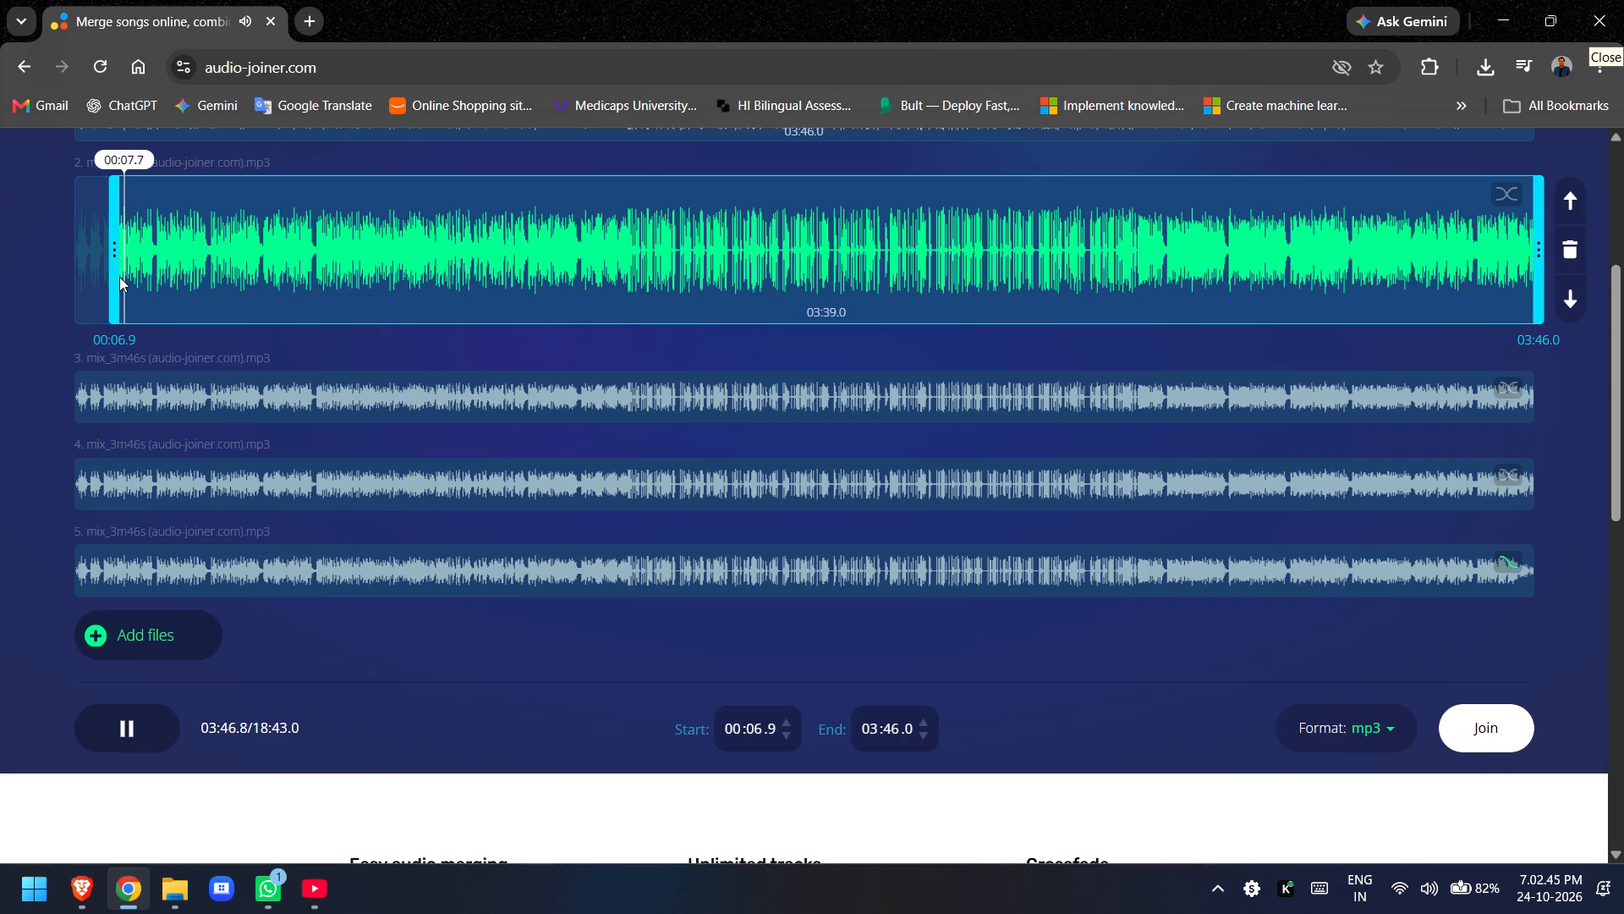
pyautogui.click(119, 277)
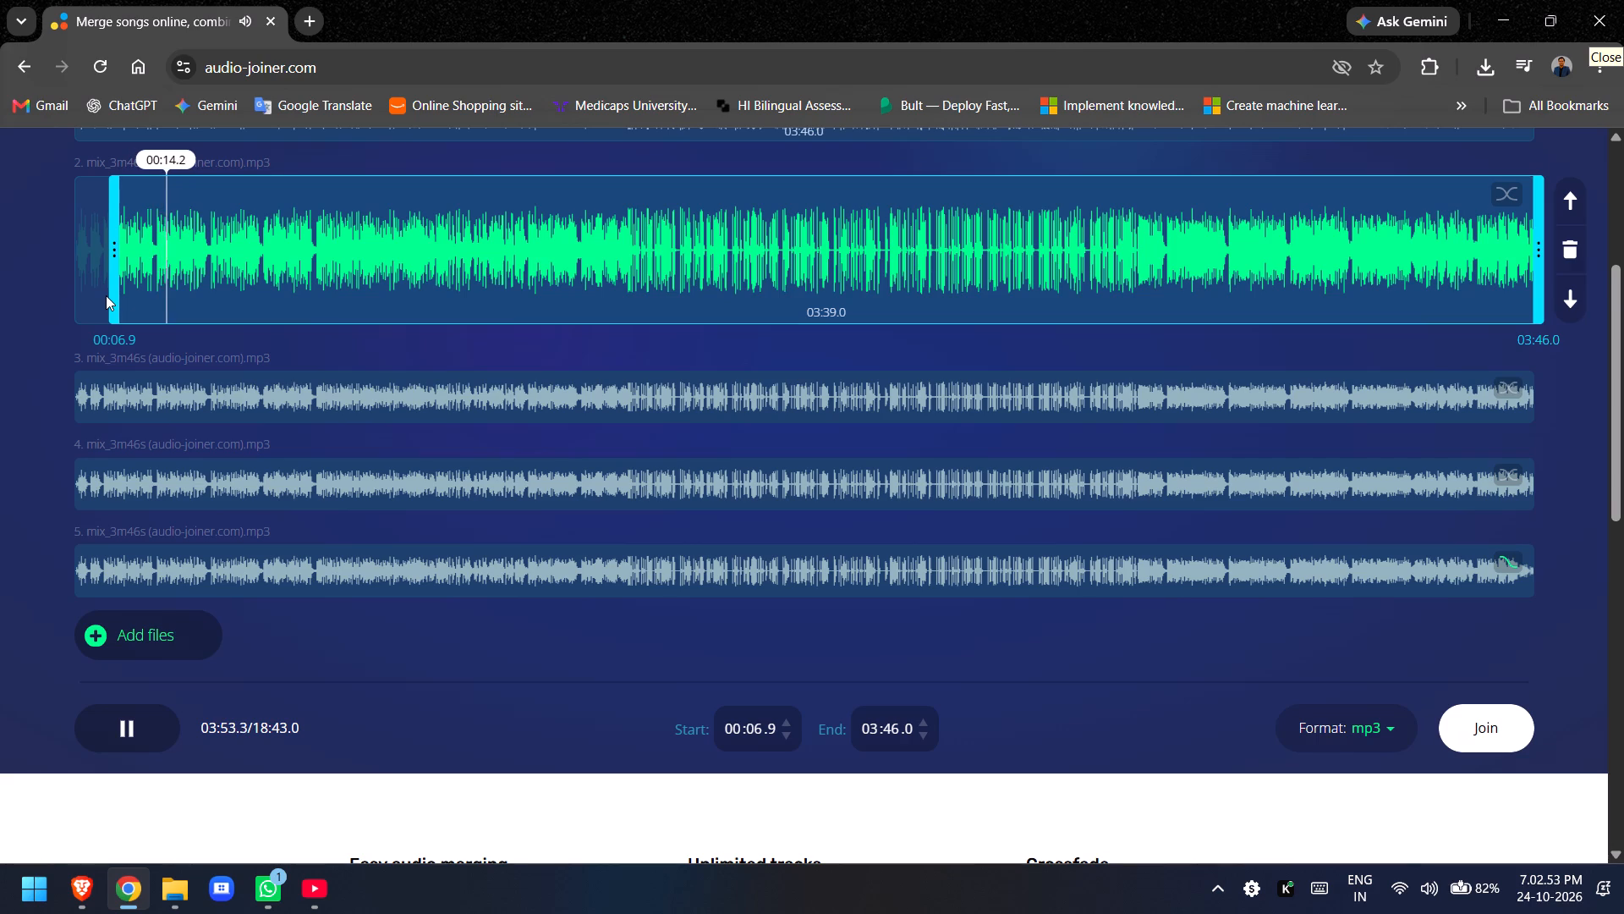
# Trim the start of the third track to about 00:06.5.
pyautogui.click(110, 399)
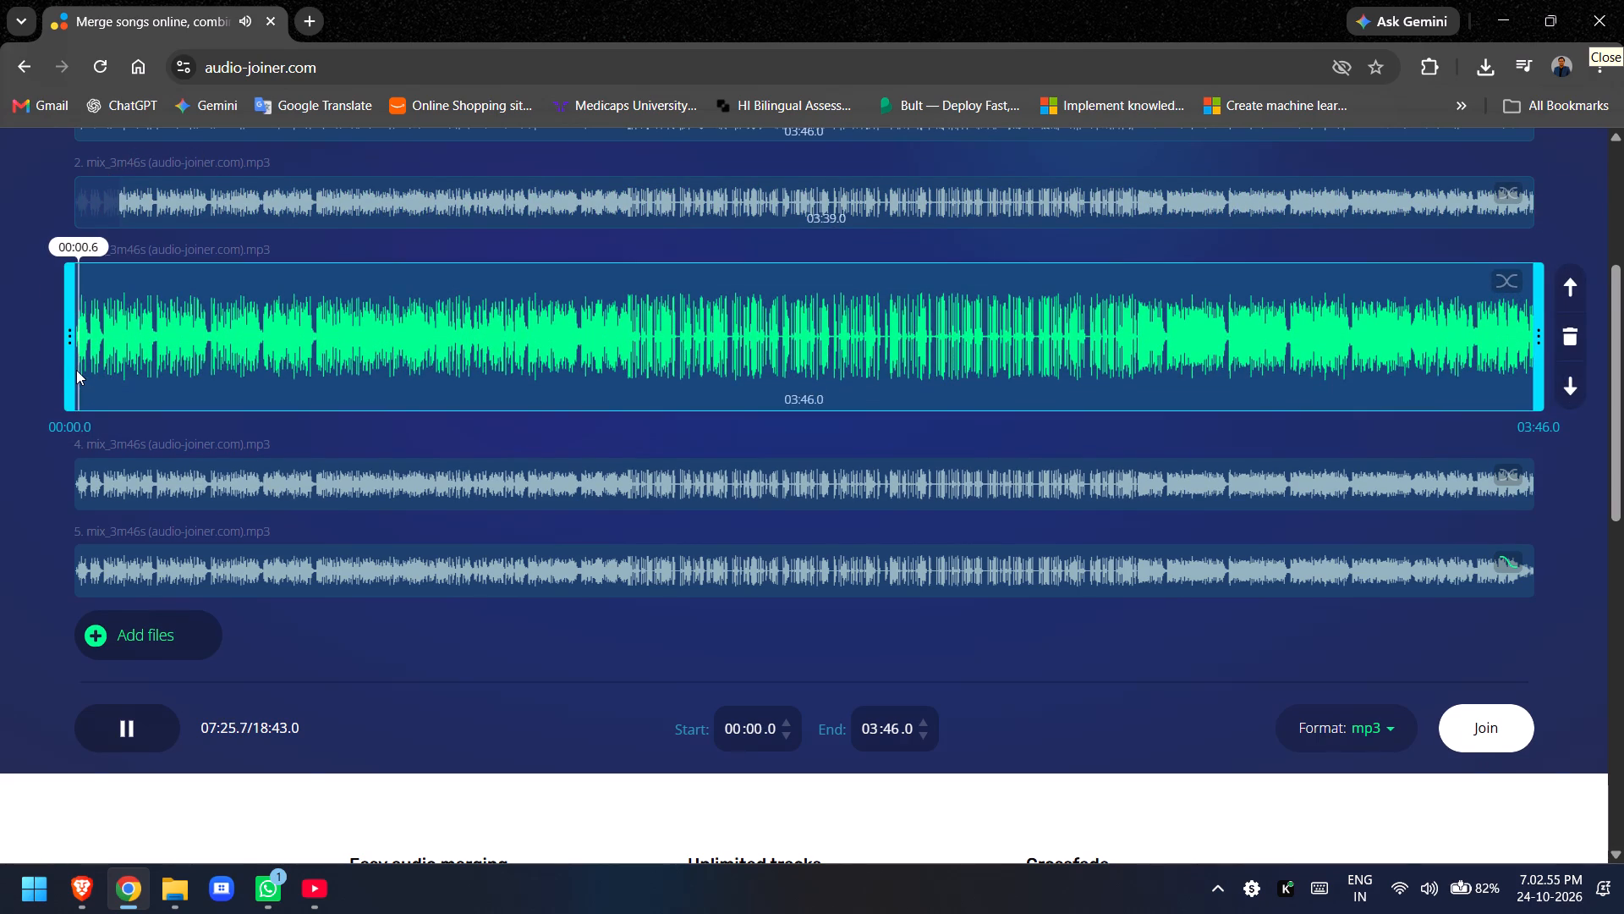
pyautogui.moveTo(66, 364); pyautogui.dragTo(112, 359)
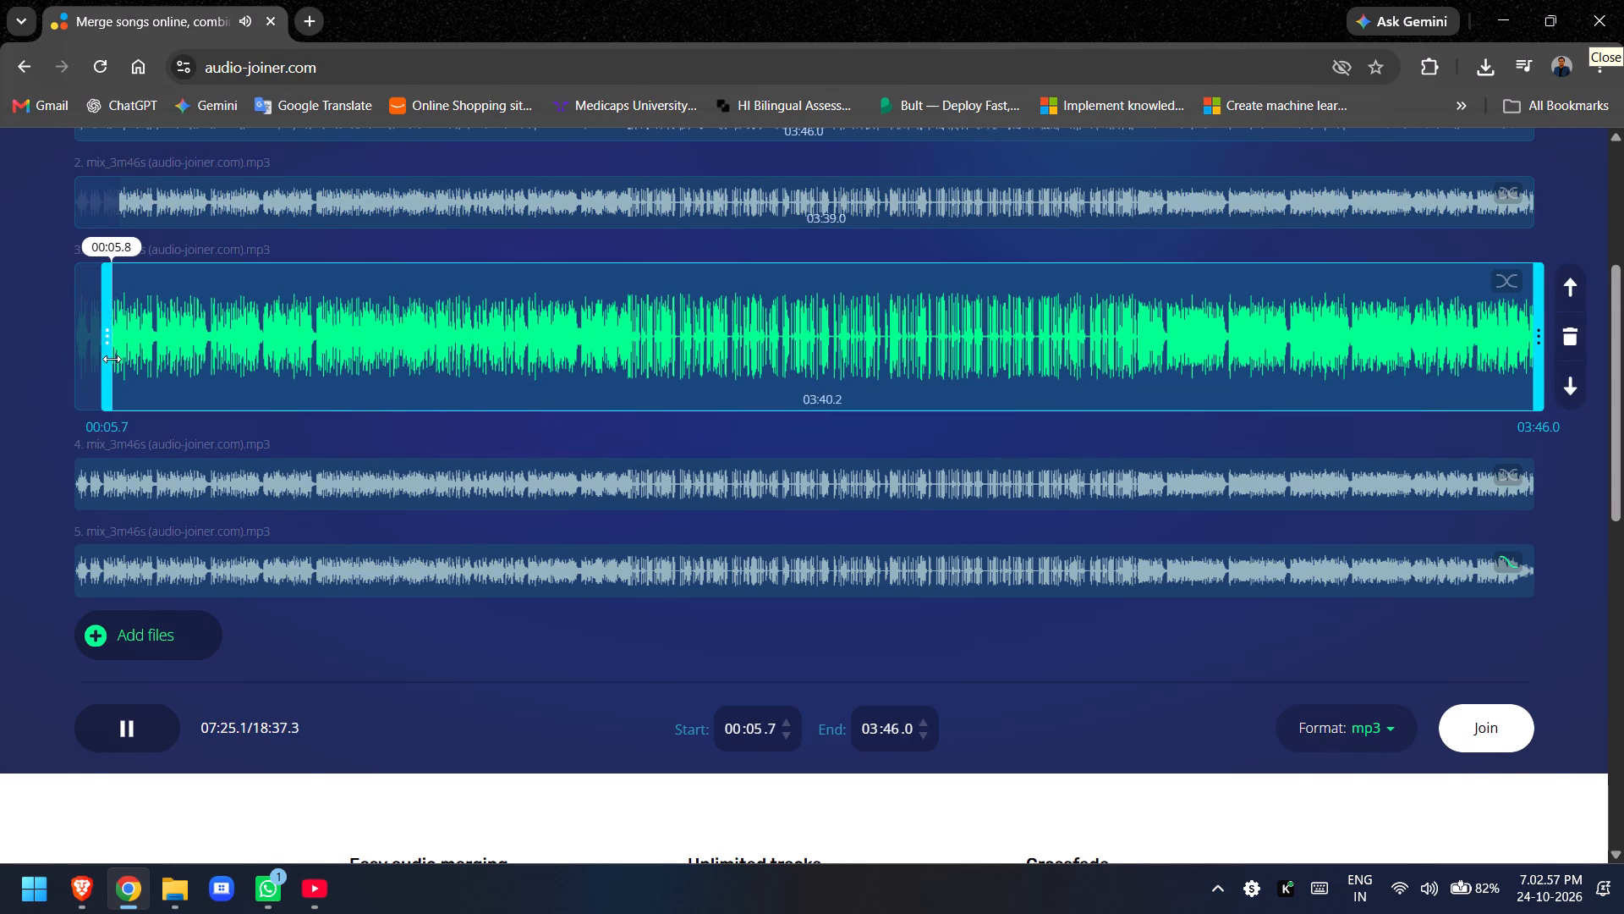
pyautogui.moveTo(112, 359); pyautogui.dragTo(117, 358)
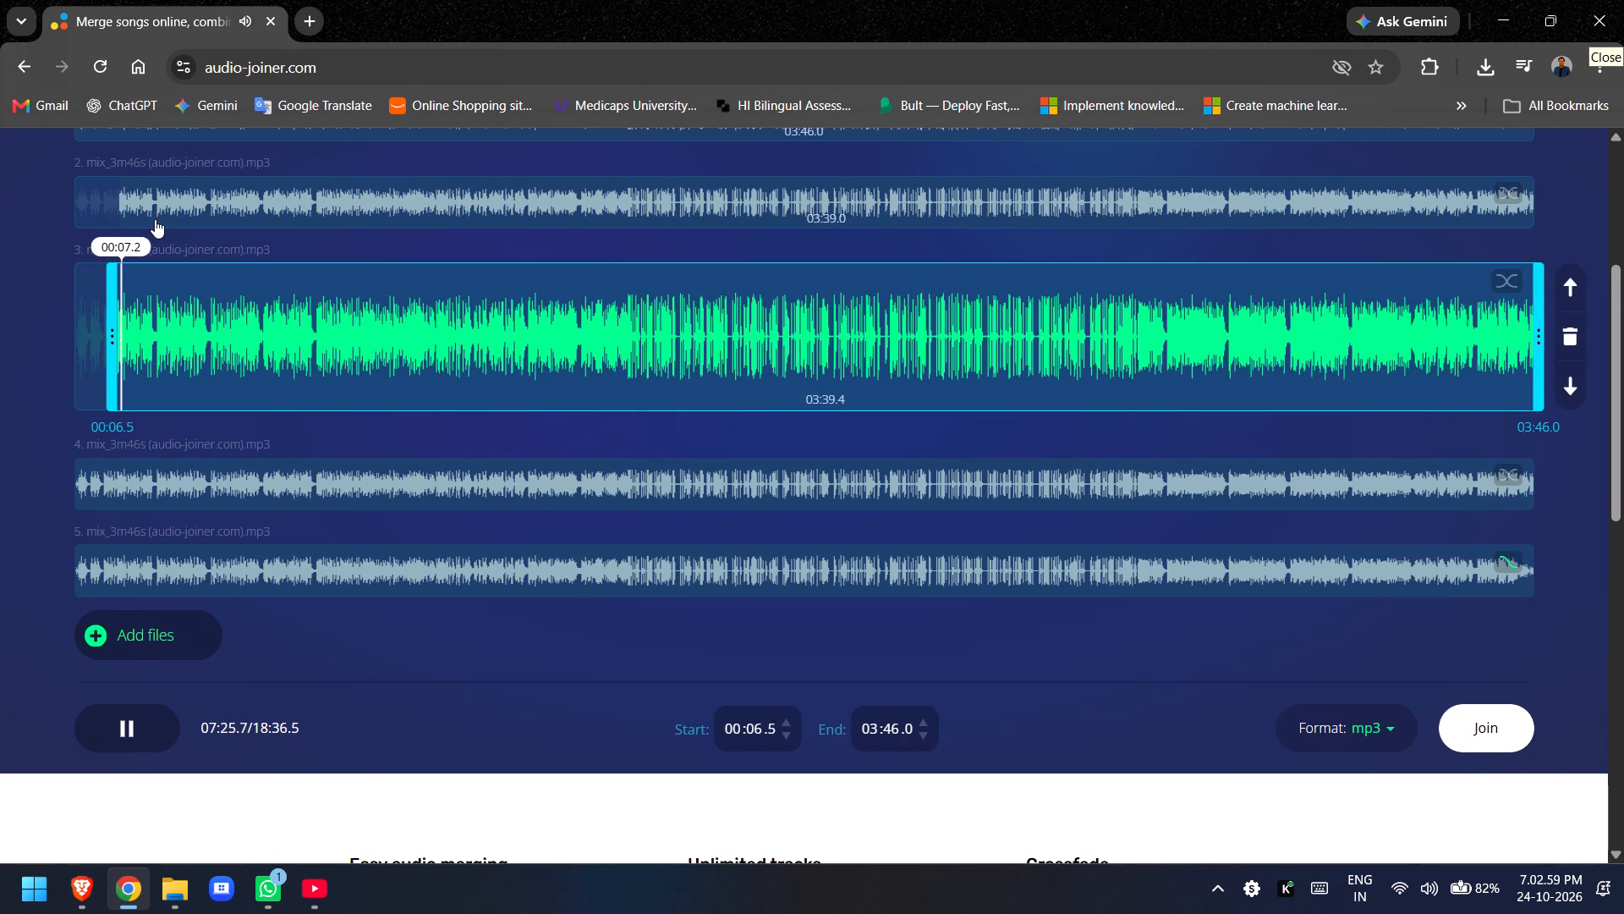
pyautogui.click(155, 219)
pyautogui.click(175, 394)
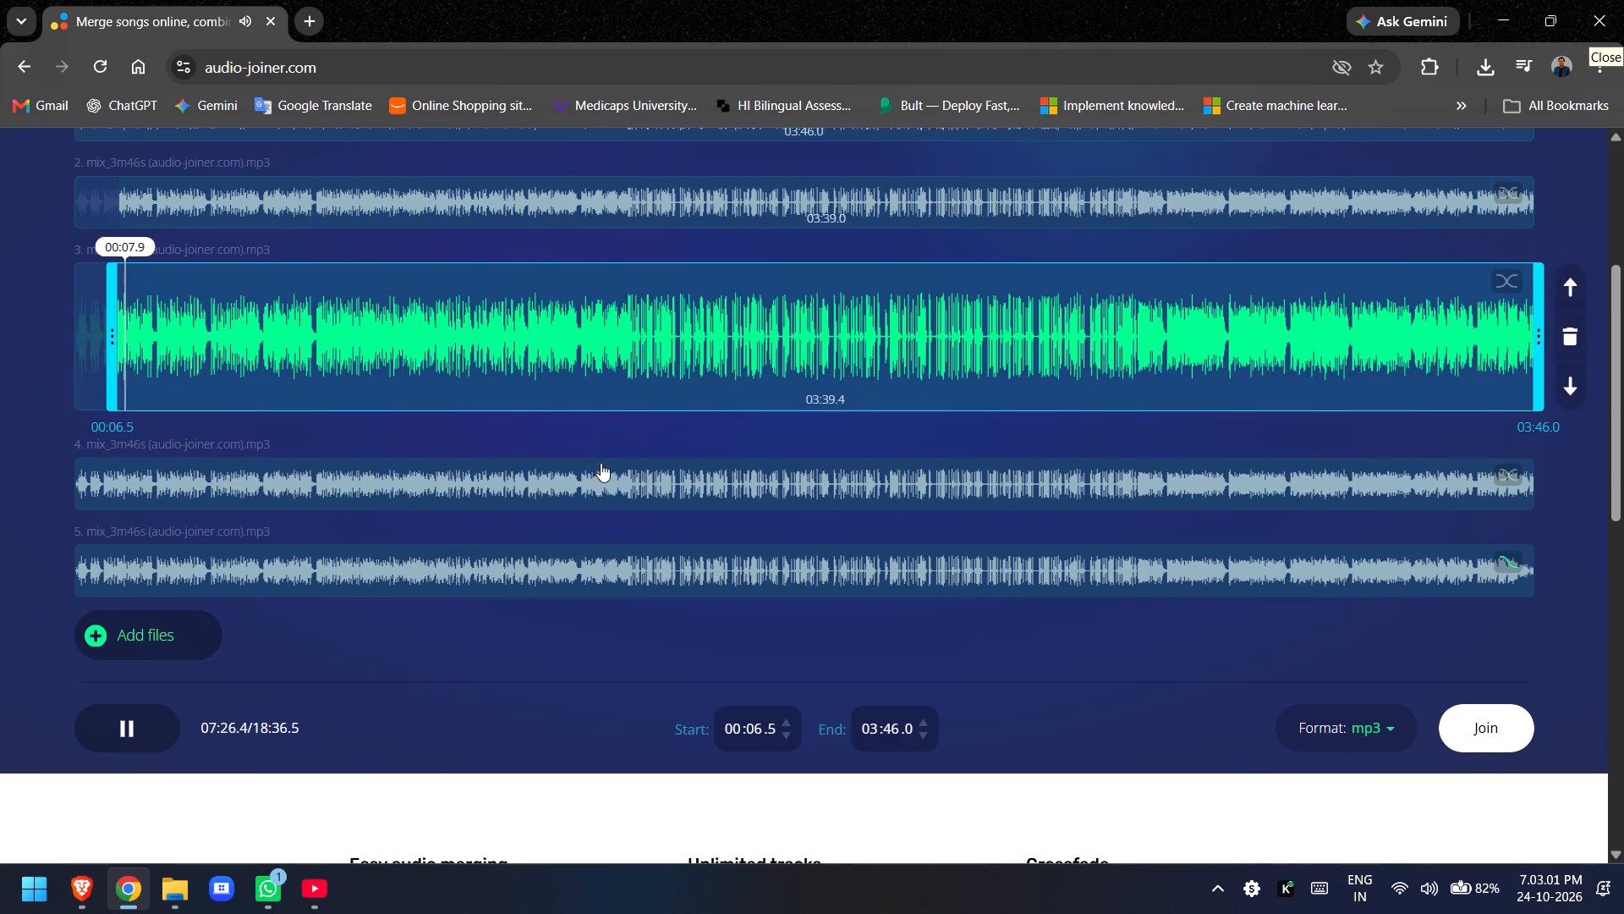
# Delete tracks three, four and five, keeping the first track and the trimmed second one.
pyautogui.click(1566, 336)
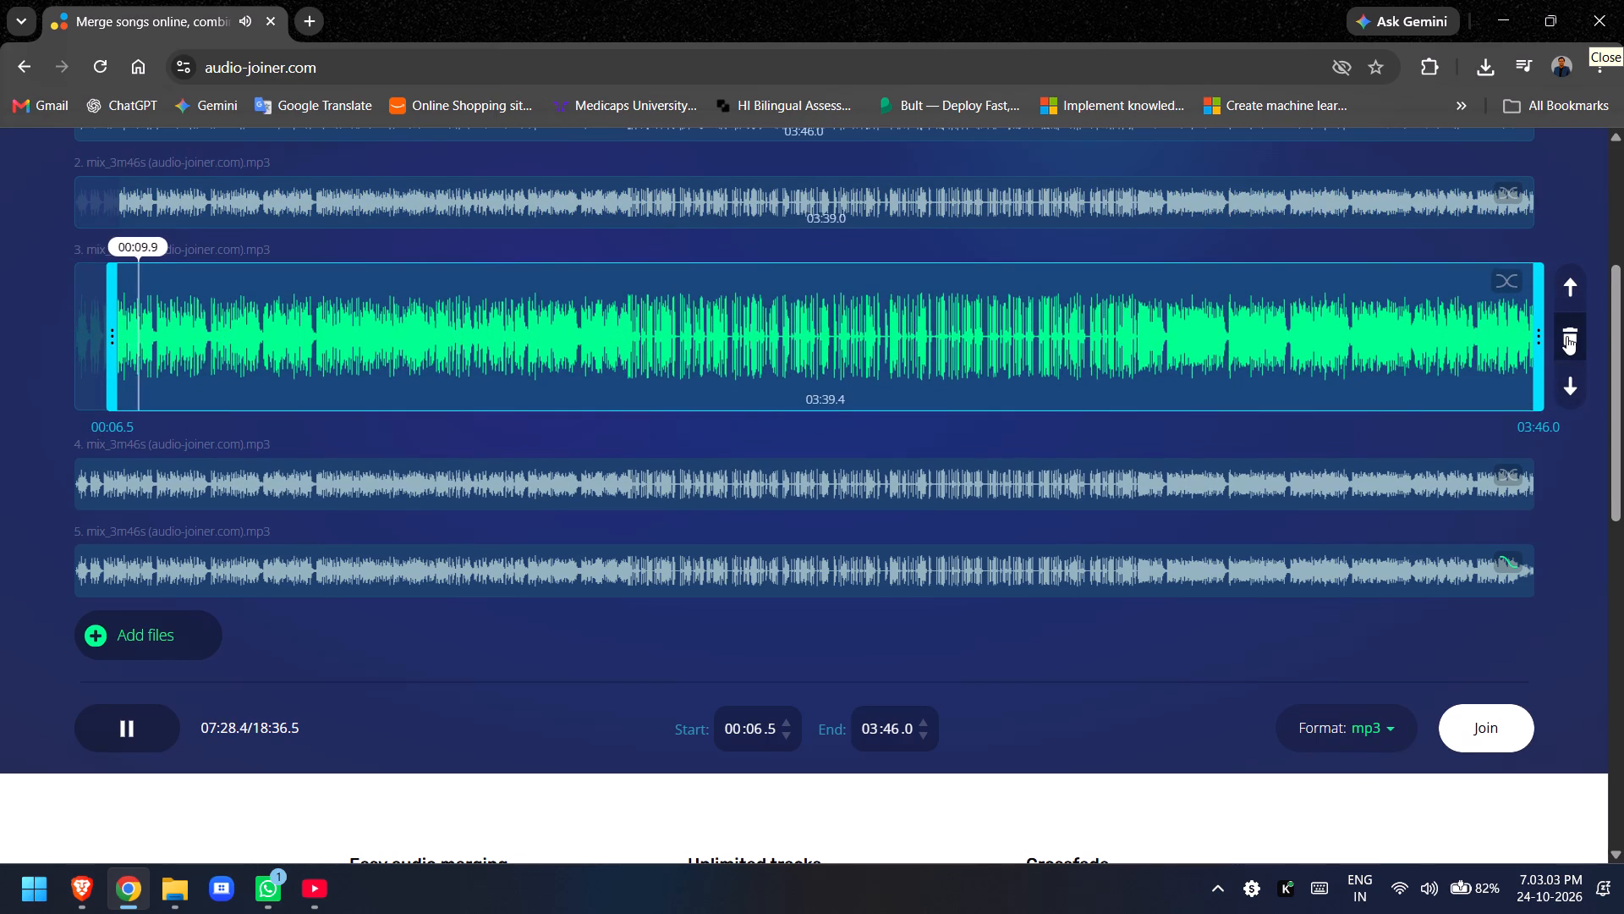
pyautogui.click(1526, 415)
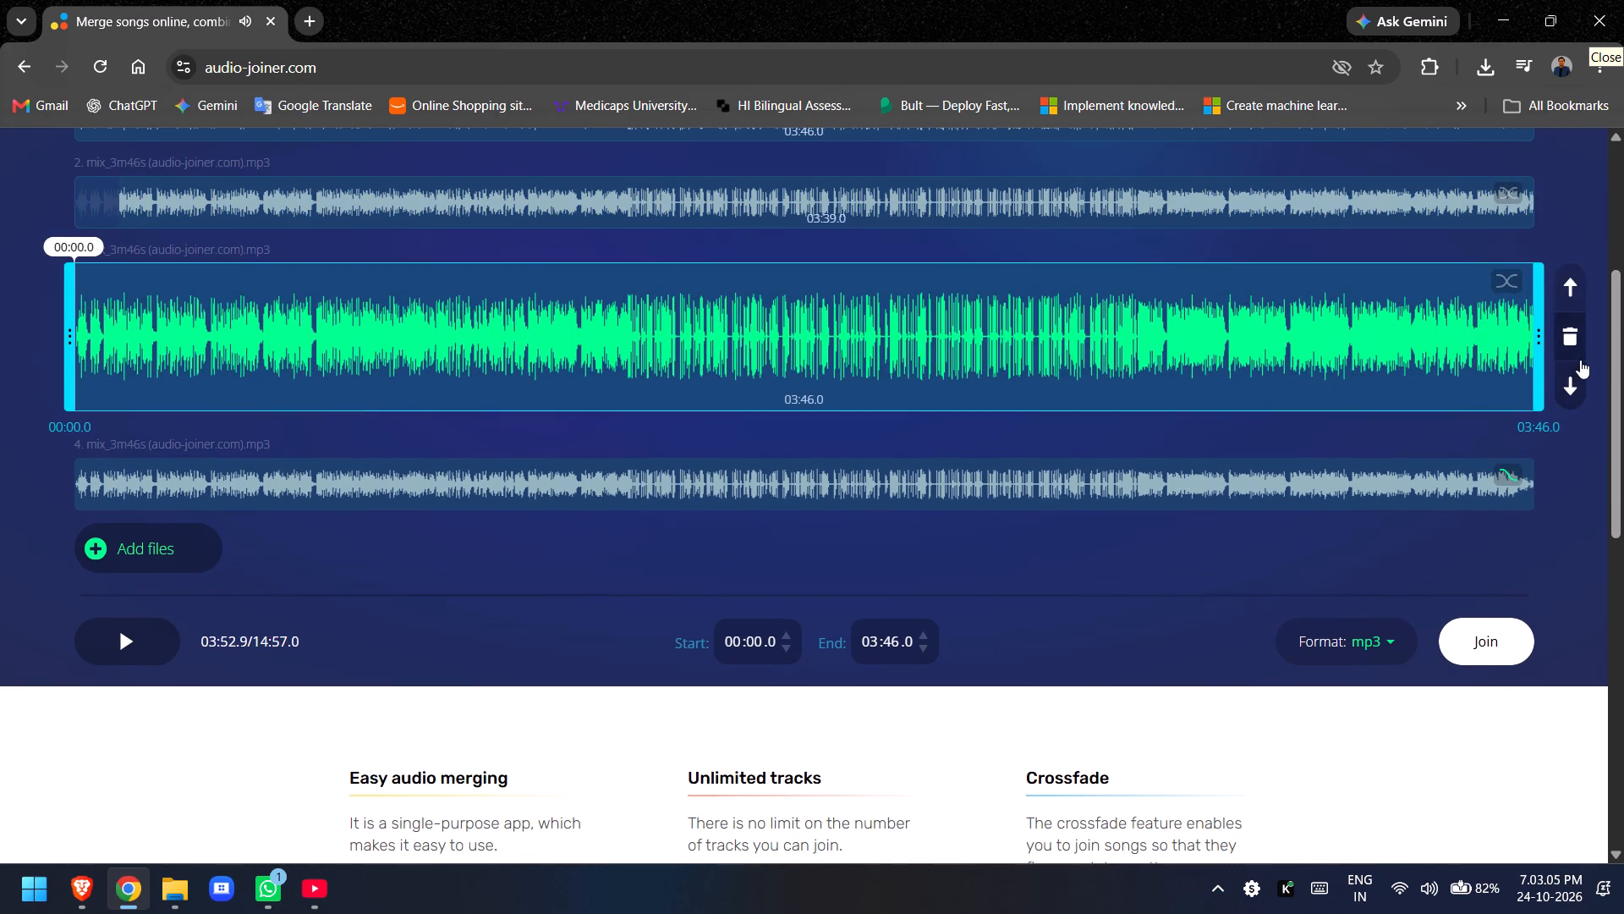
pyautogui.click(1580, 360)
pyautogui.click(1499, 395)
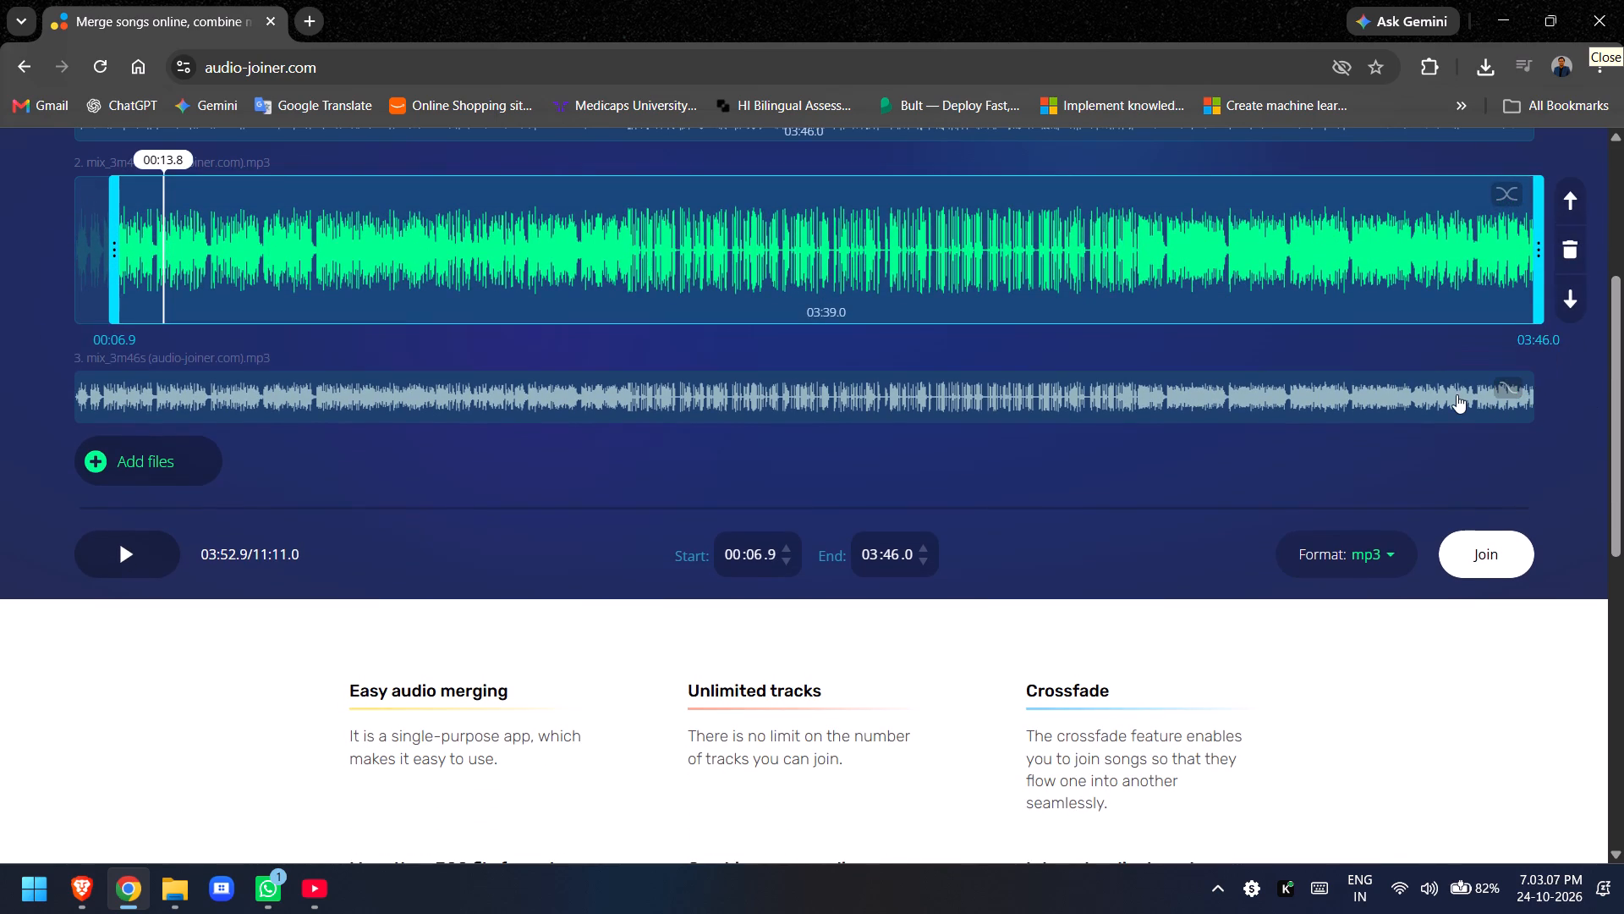
pyautogui.click(1457, 394)
pyautogui.click(1583, 357)
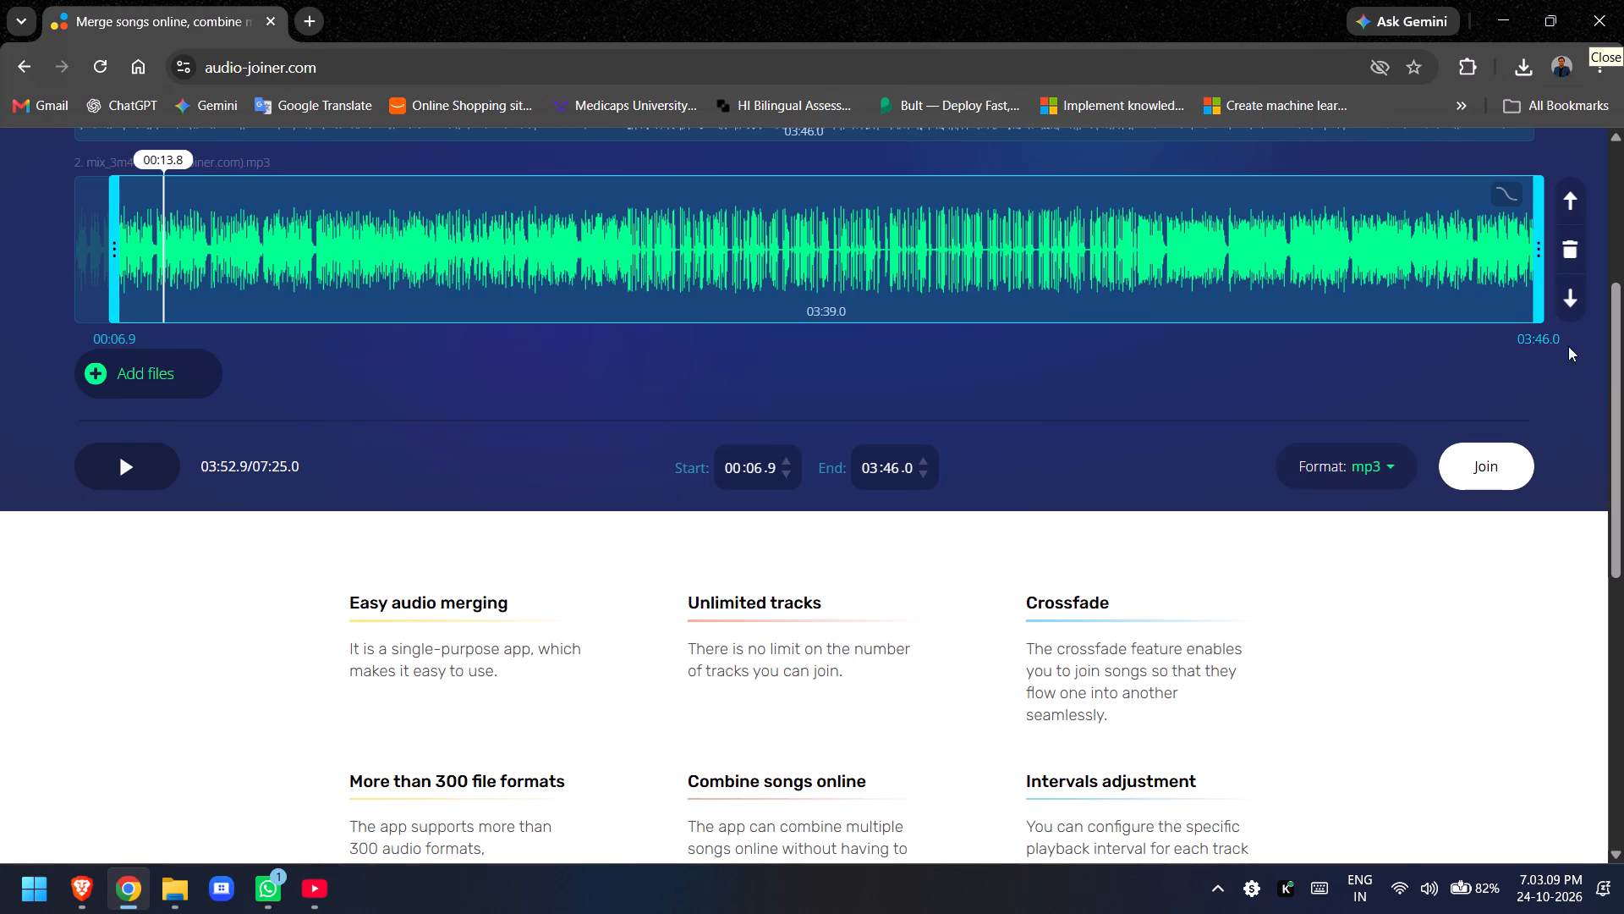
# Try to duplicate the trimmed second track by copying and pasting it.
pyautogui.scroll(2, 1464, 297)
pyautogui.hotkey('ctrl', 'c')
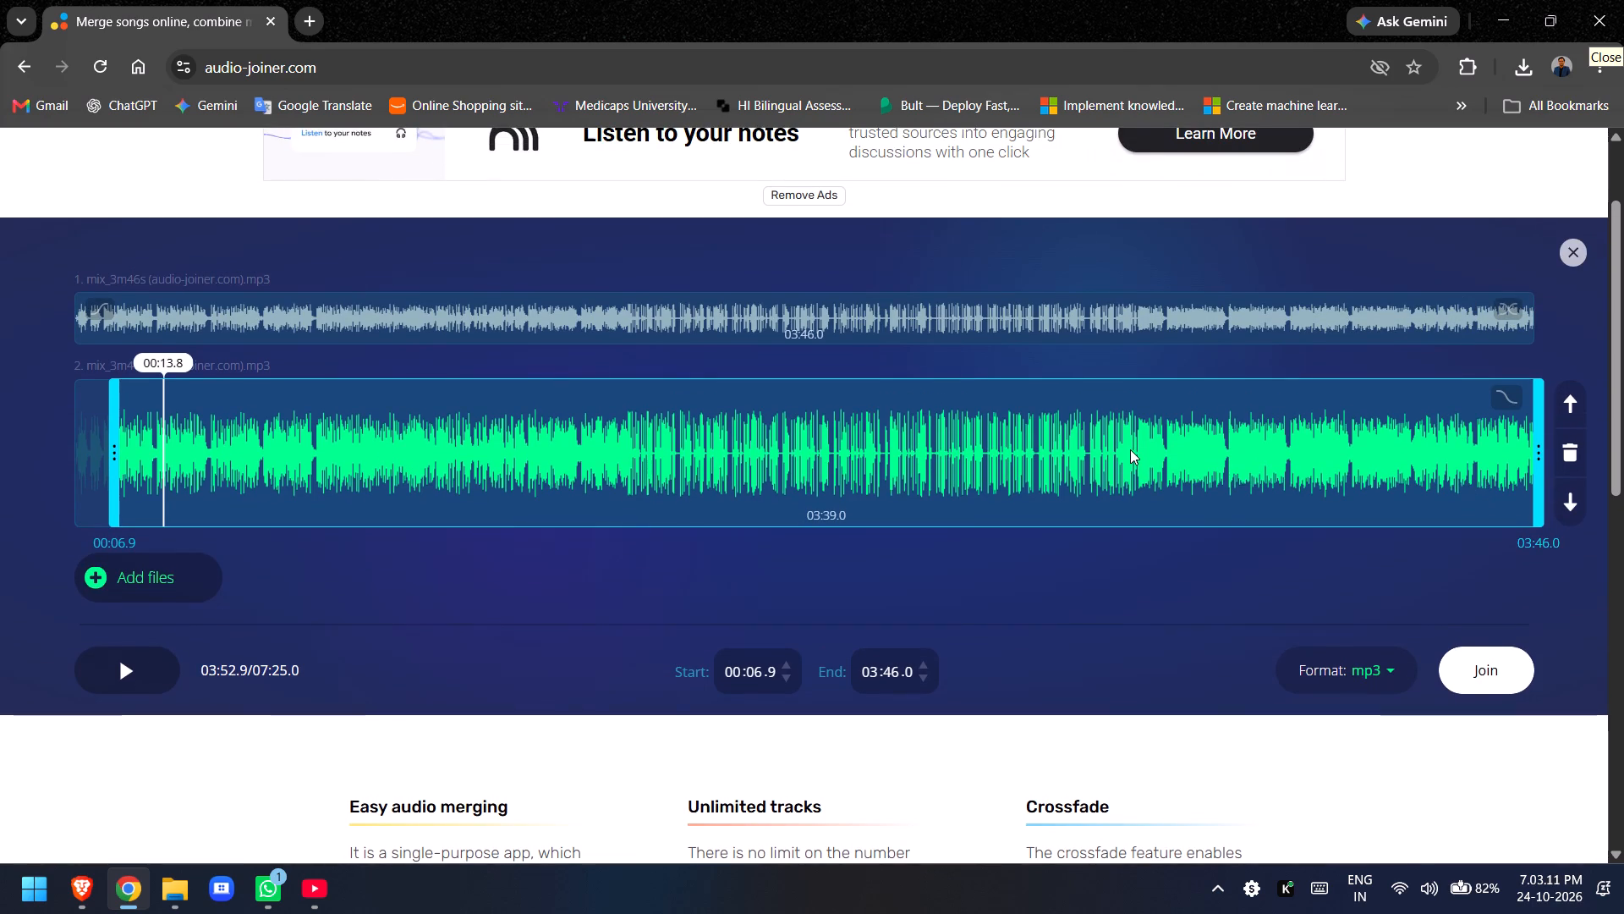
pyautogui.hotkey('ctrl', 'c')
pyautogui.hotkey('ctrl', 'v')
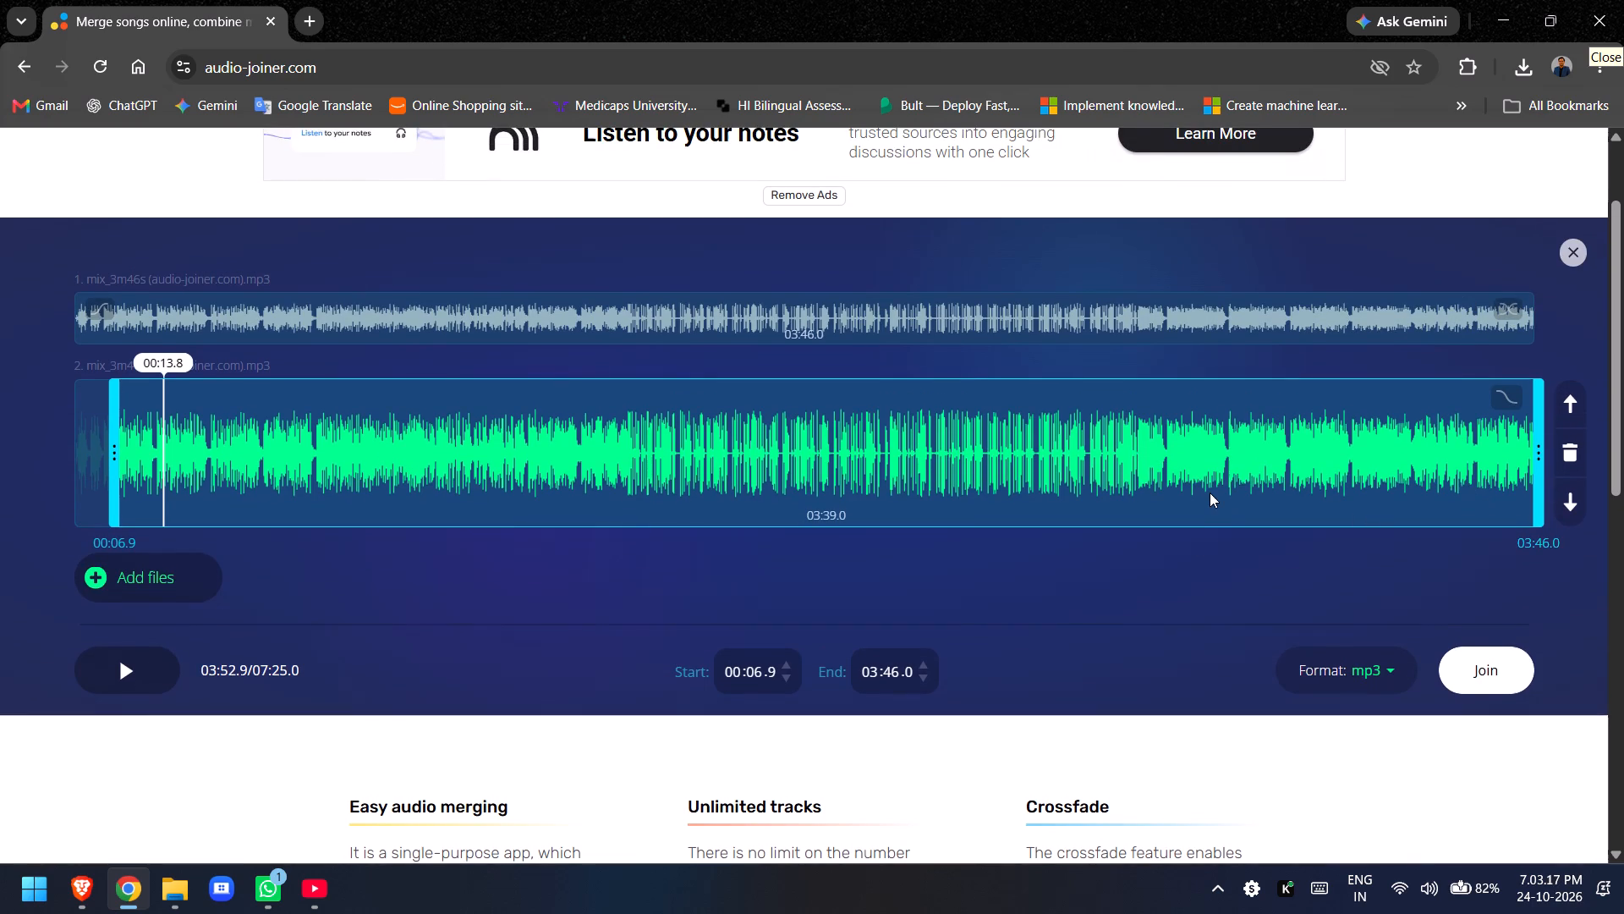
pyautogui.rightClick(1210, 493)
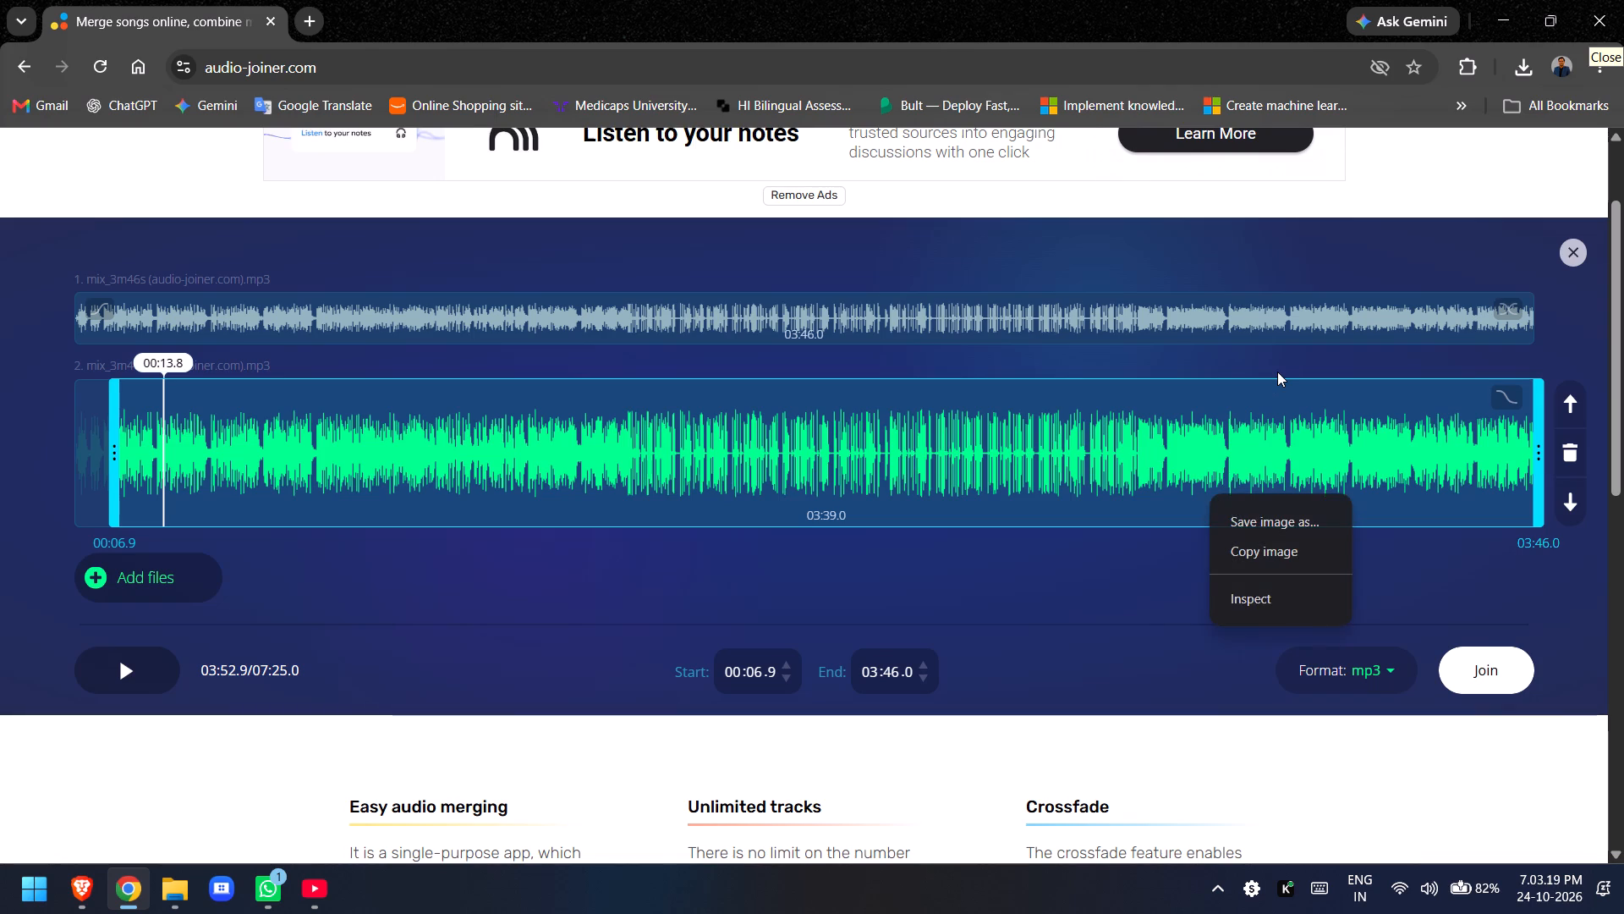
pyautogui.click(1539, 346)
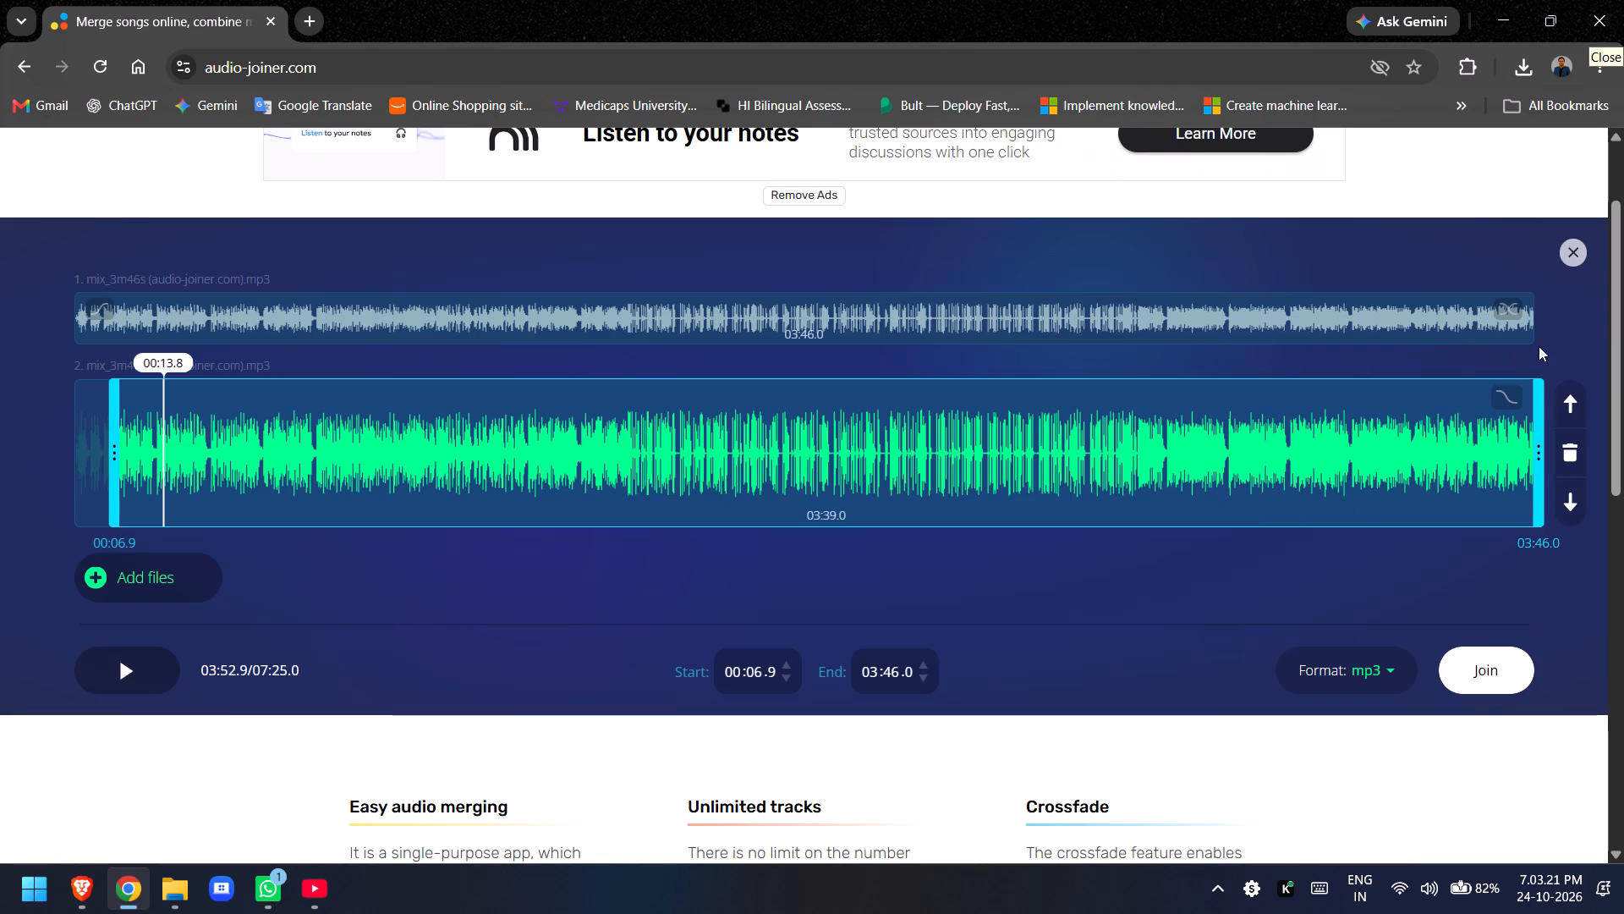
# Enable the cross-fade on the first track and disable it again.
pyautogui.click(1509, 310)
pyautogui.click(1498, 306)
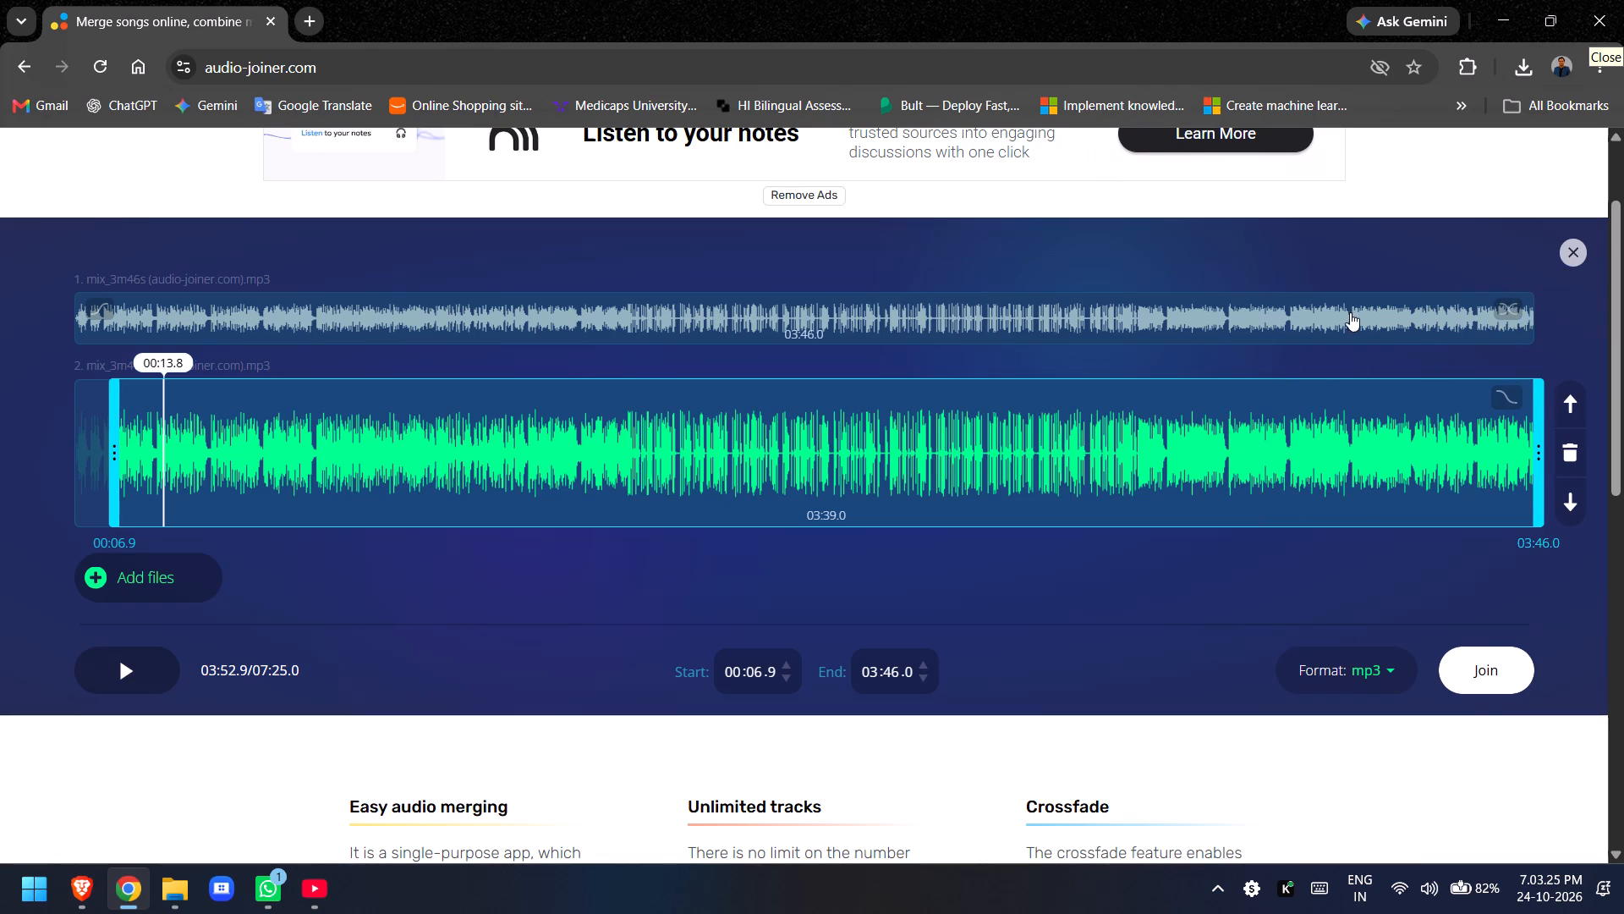
# Delete the untrimmed first track so only the trimmed copy of the mix is left.
pyautogui.click(1341, 315)
pyautogui.click(1577, 367)
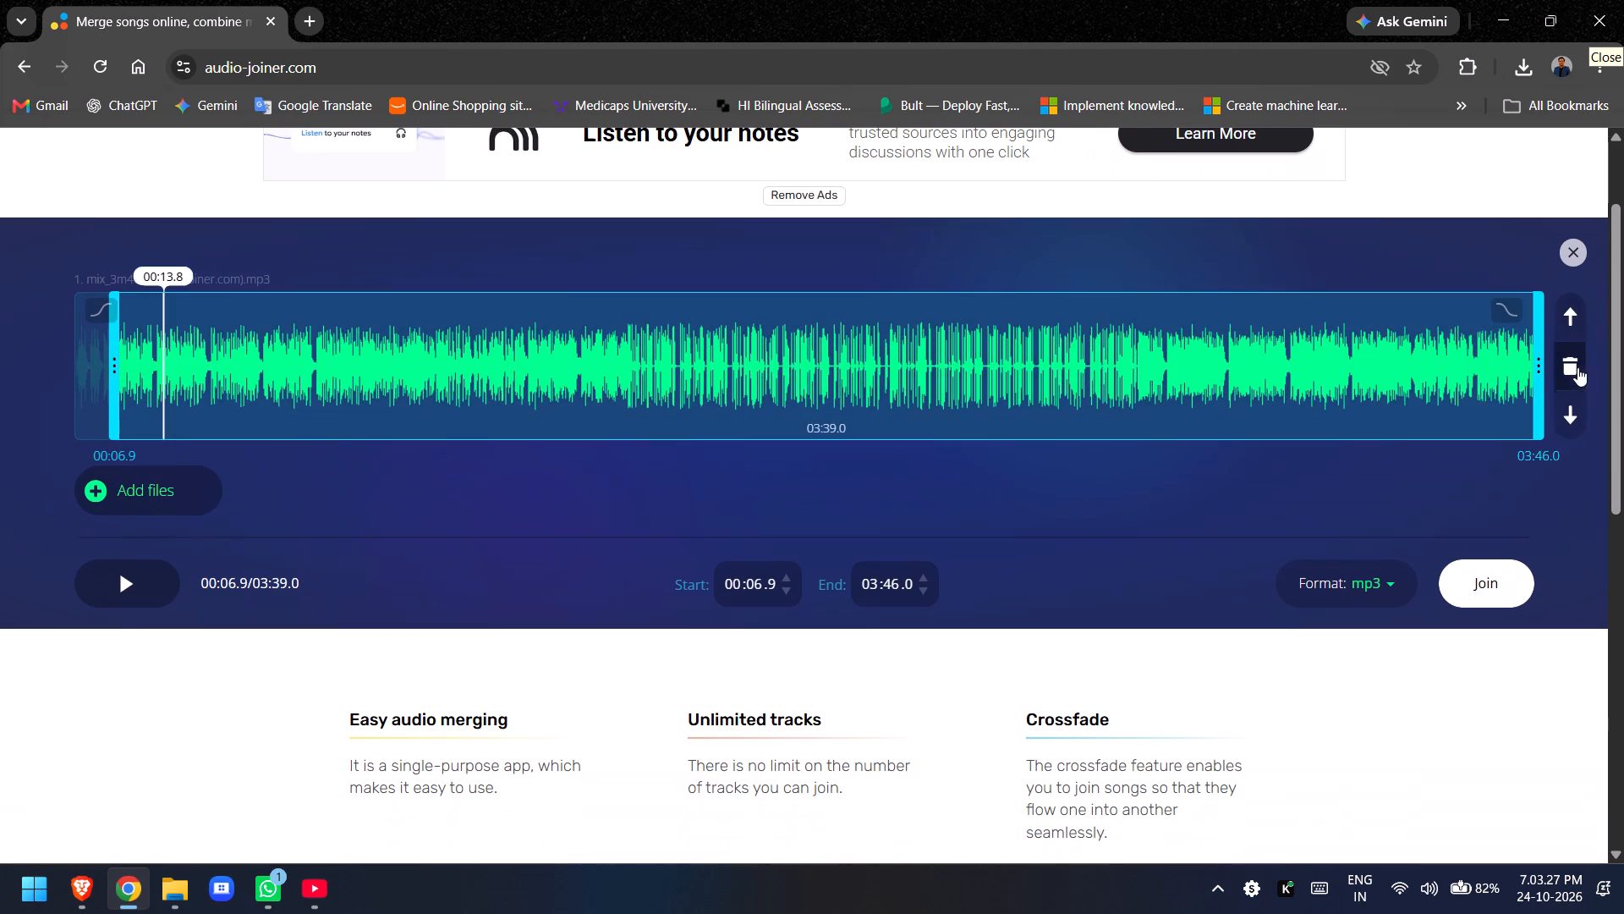
# Export the trimmed track as an MP3 and download it.
pyautogui.click(1450, 586)
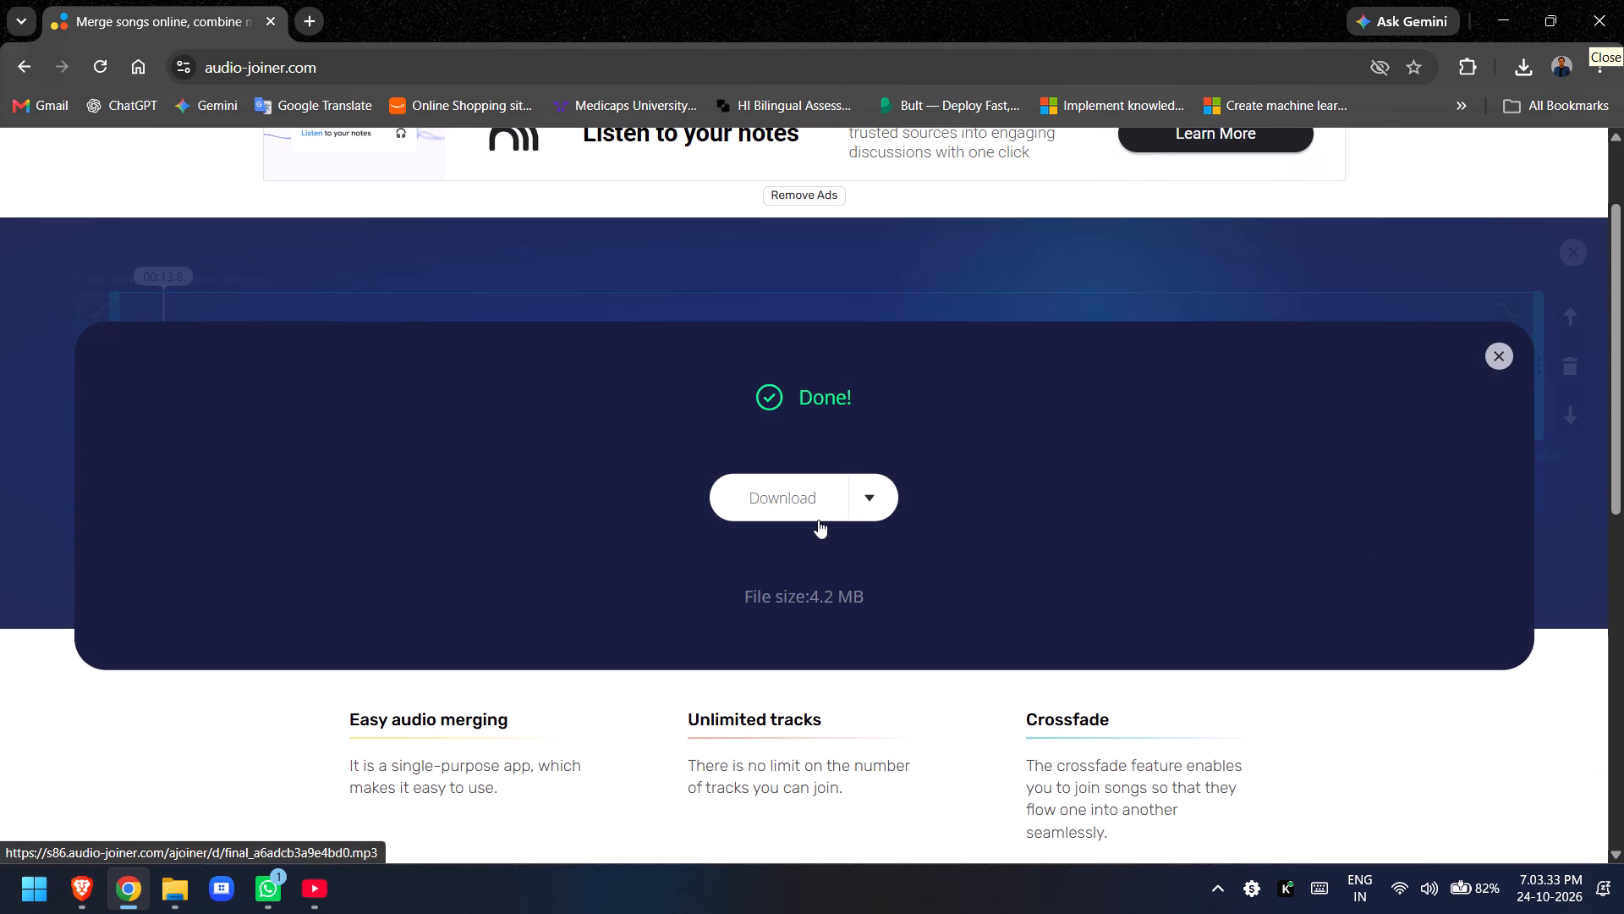
pyautogui.click(818, 520)
pyautogui.click(799, 755)
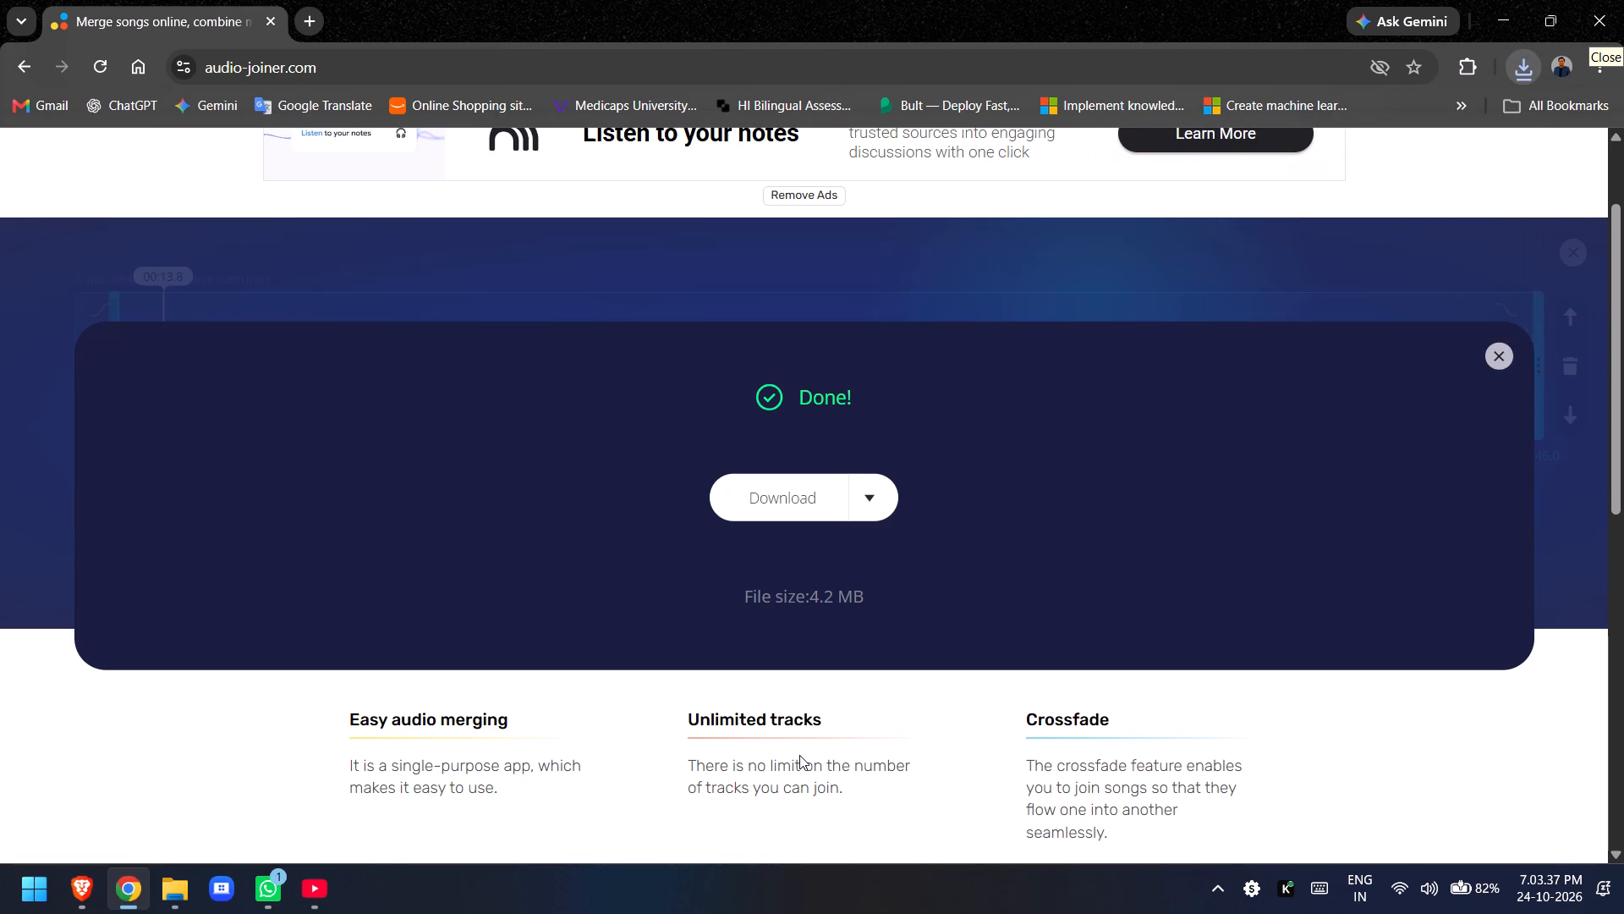
# Close the export result and reload the page to start with an empty joiner.
pyautogui.moveTo(476, 725); pyautogui.dragTo(1501, 345)
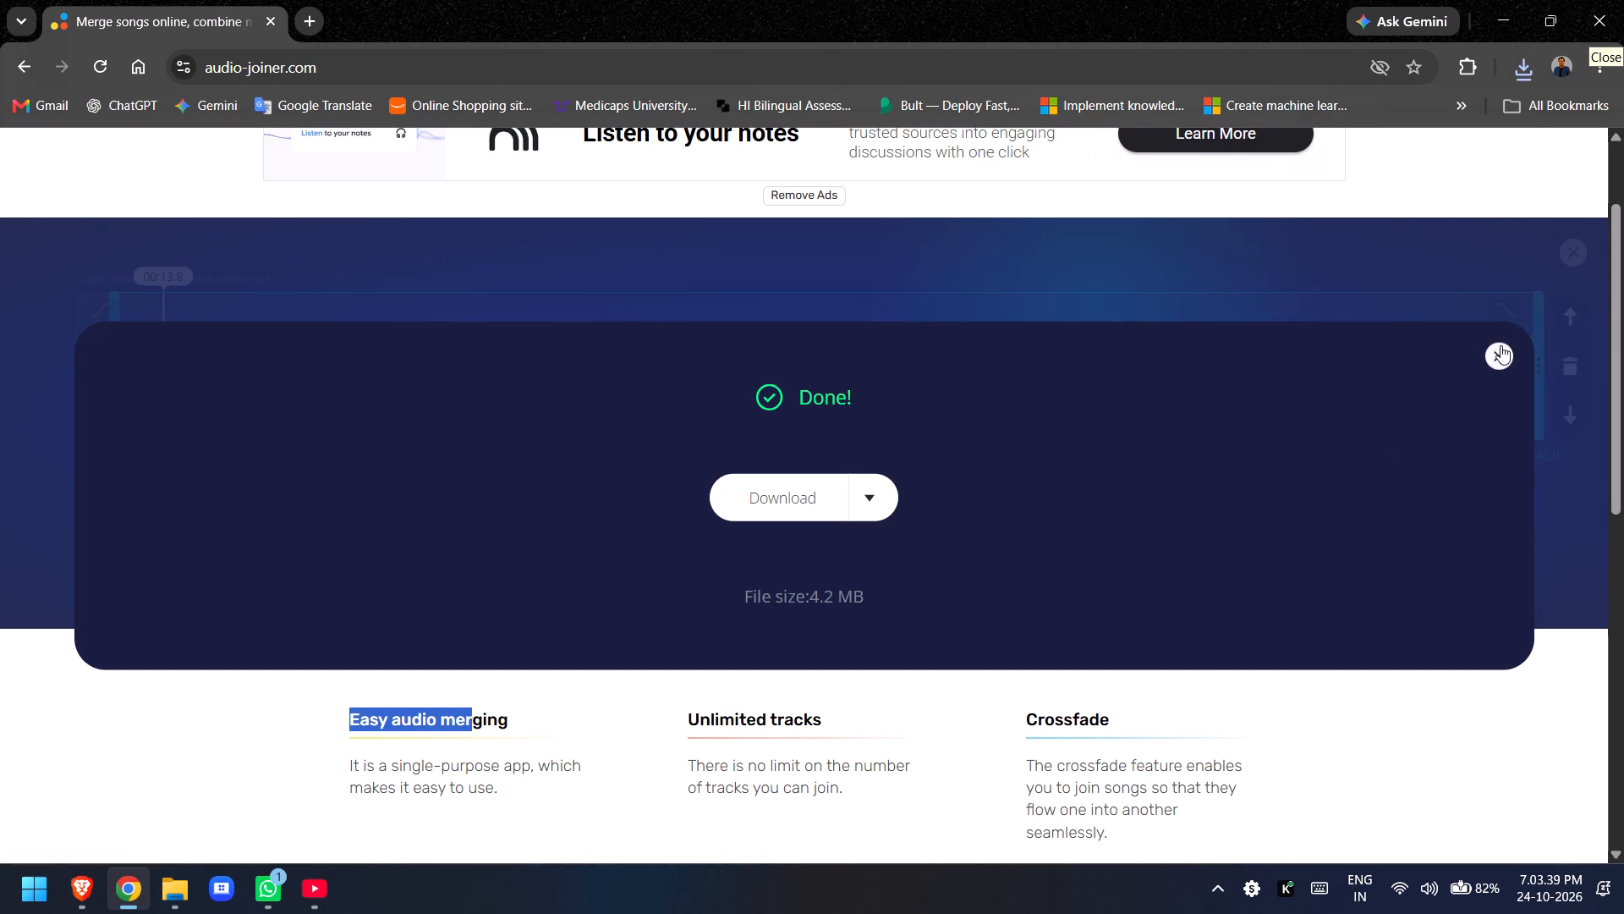
pyautogui.click(1501, 345)
pyautogui.click(1397, 707)
pyautogui.hotkey('ctrl', 'r')
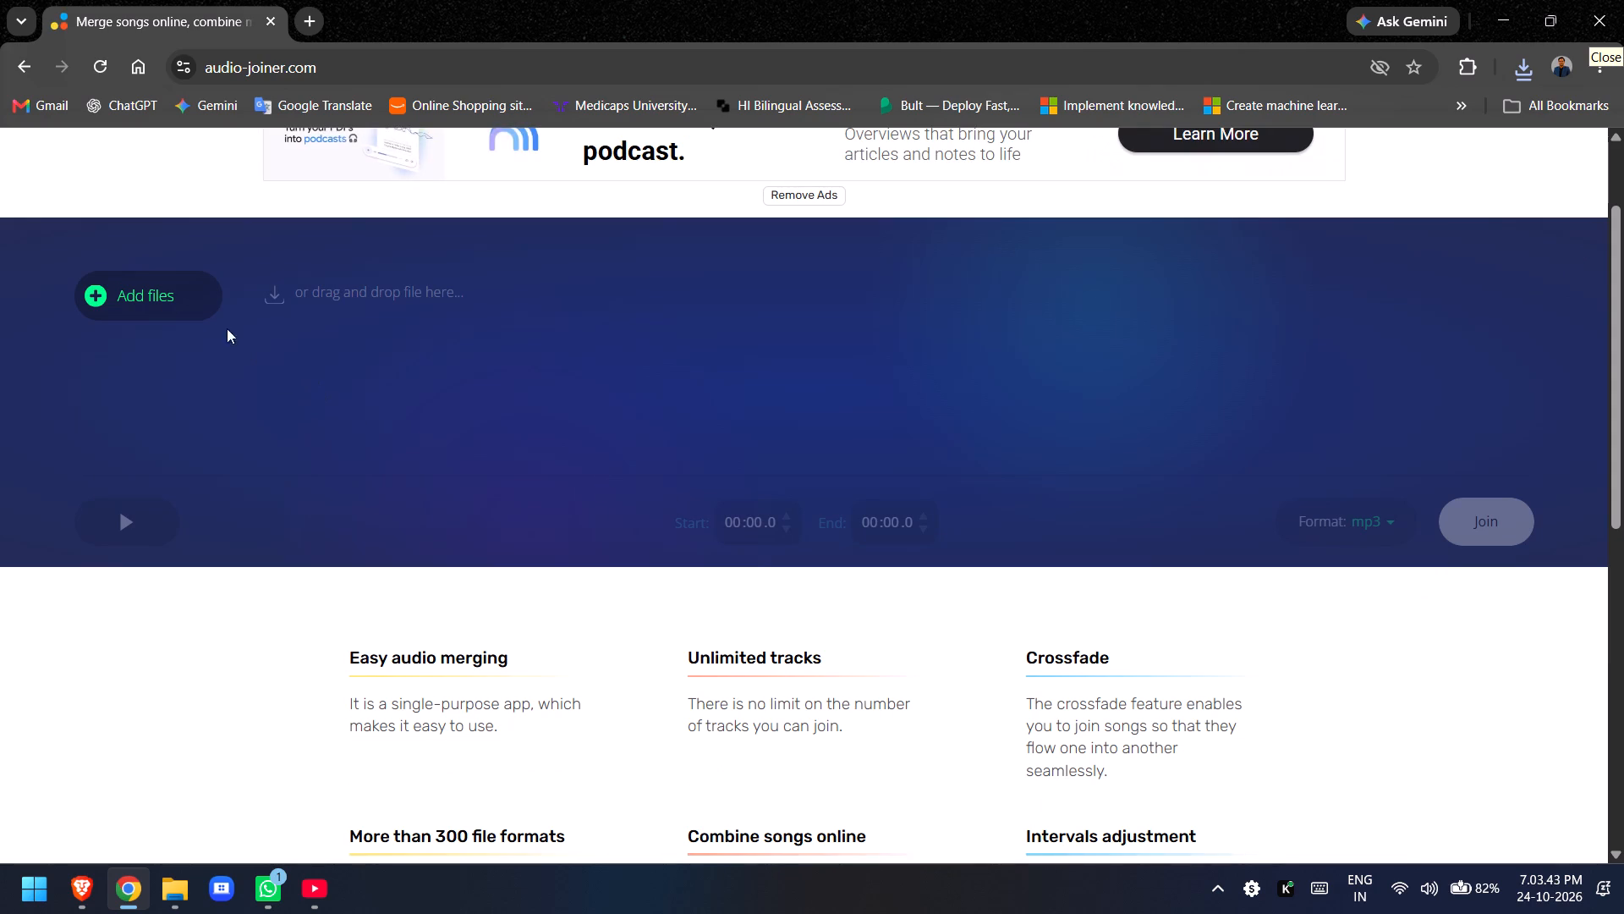
# Add mix_3m46s (audio-joiner.com) from the Downloads folder as the first track.
pyautogui.click(146, 280)
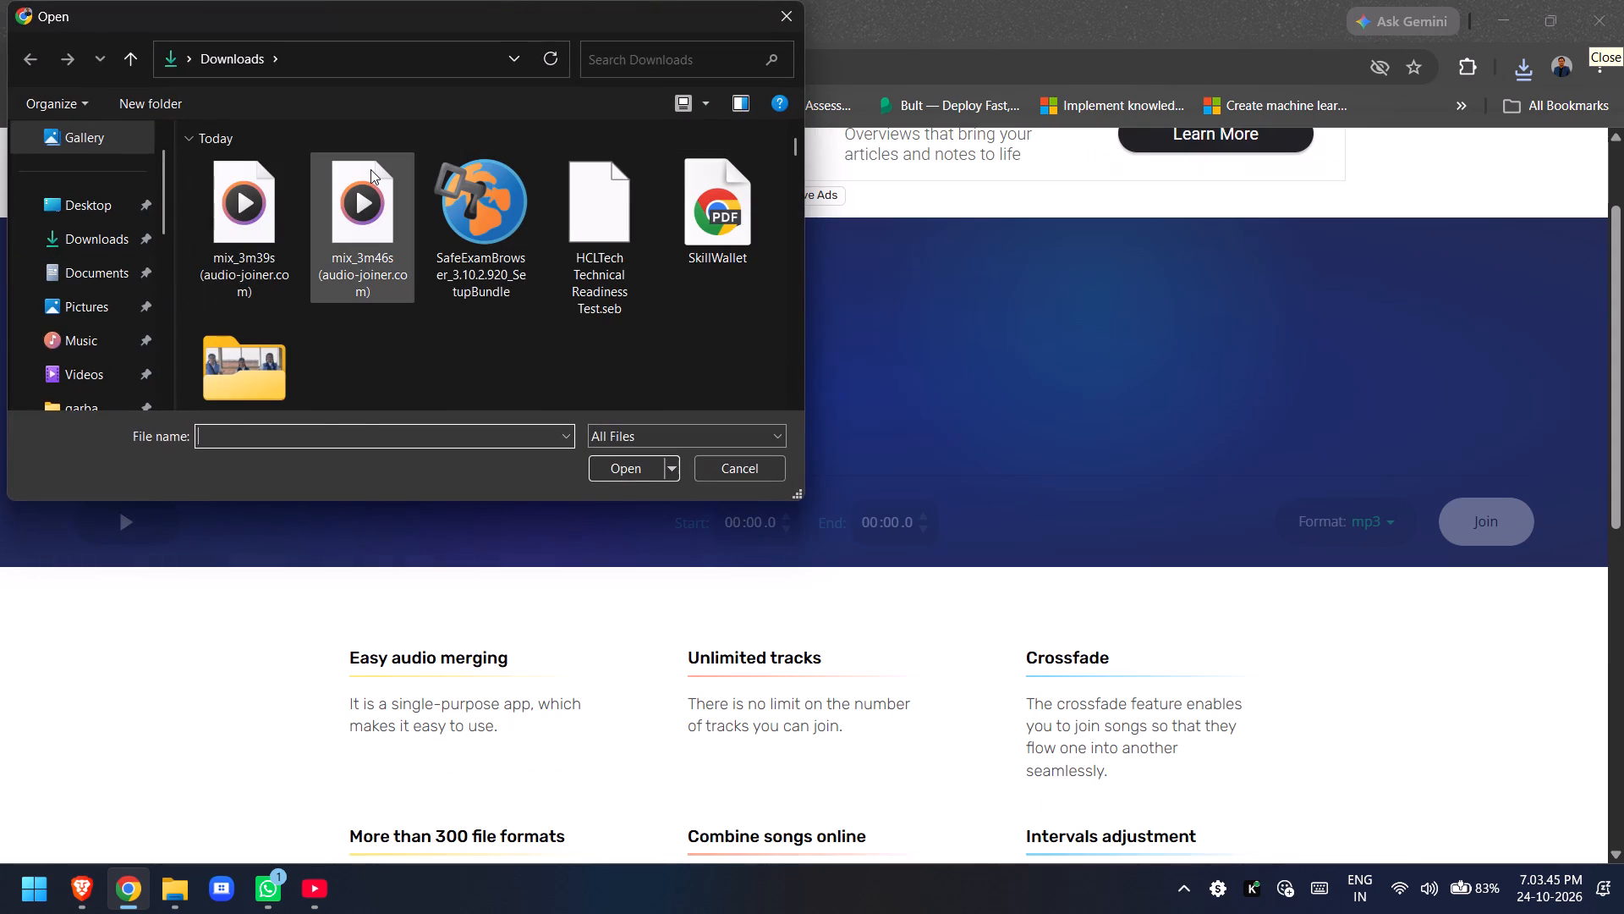
pyautogui.click(370, 169)
pyautogui.press('Return')
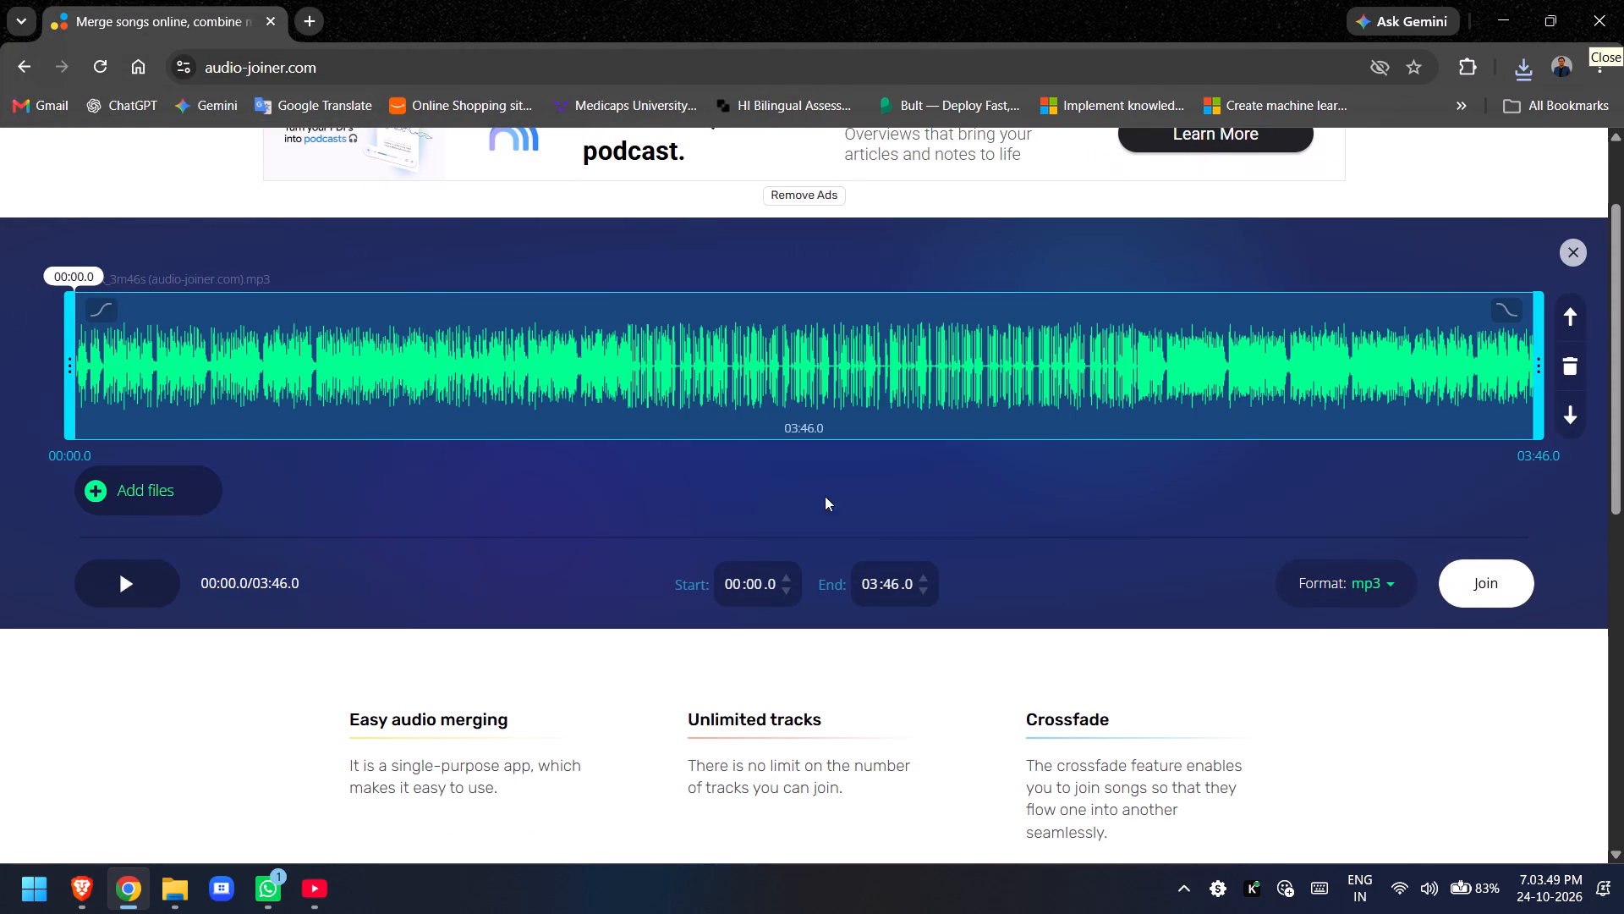
# Add the trimmed mix_3m39s (audio-joiner.com) file from the Downloads folder as the second track.
pyautogui.click(146, 509)
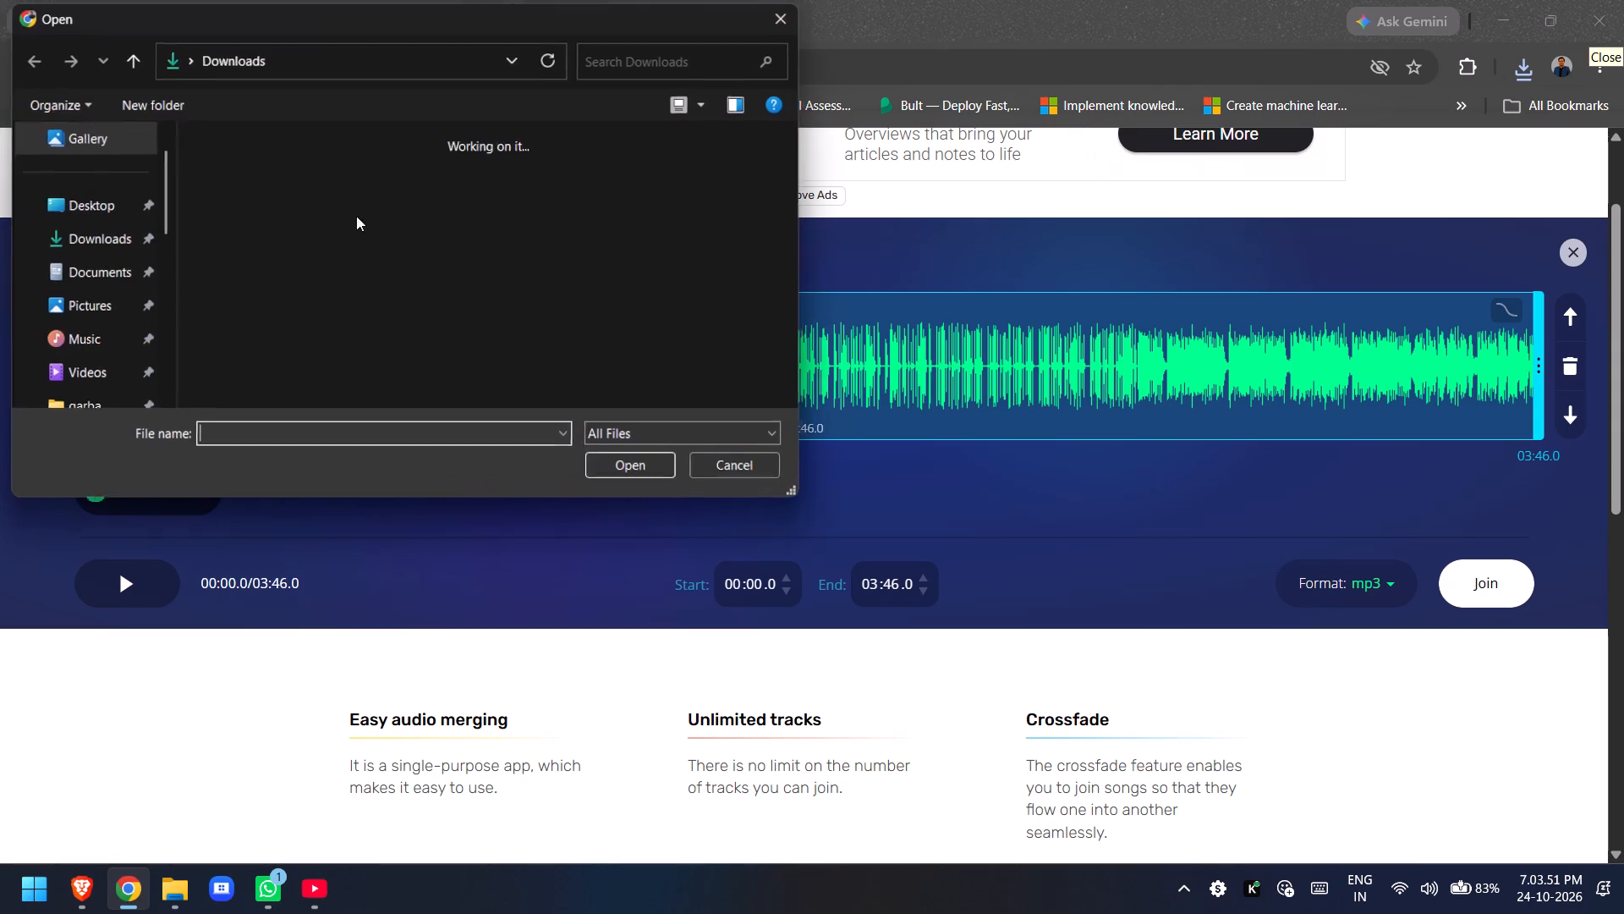
pyautogui.click(261, 234)
pyautogui.press('Return')
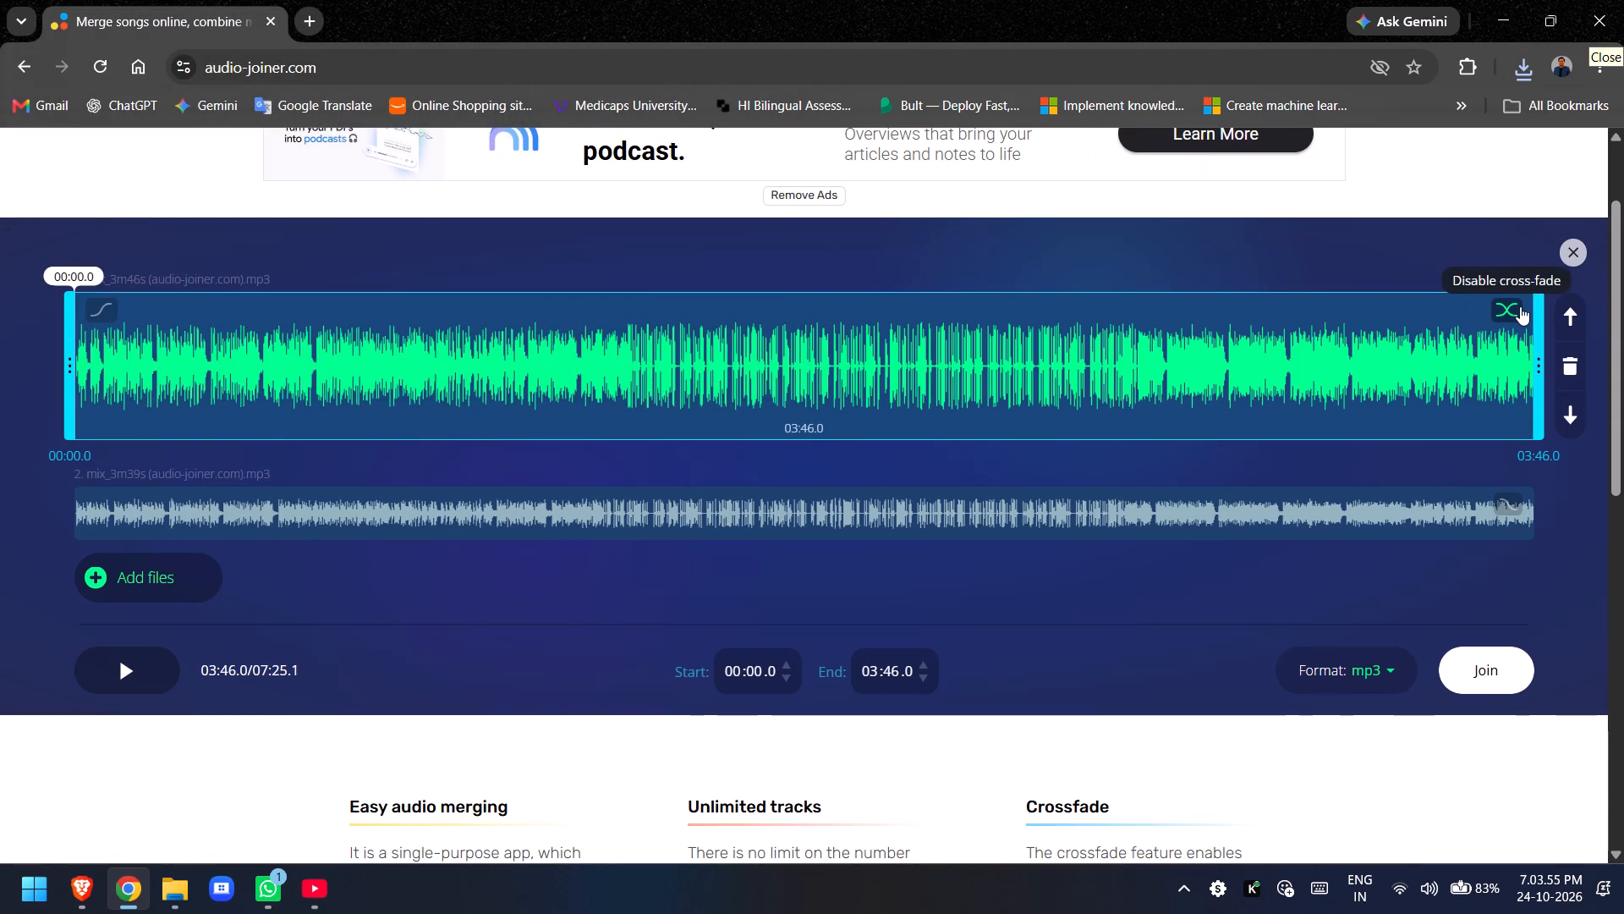
# Disable the cross-fade at the end of the first track, mix_3m46s.
pyautogui.click(1520, 306)
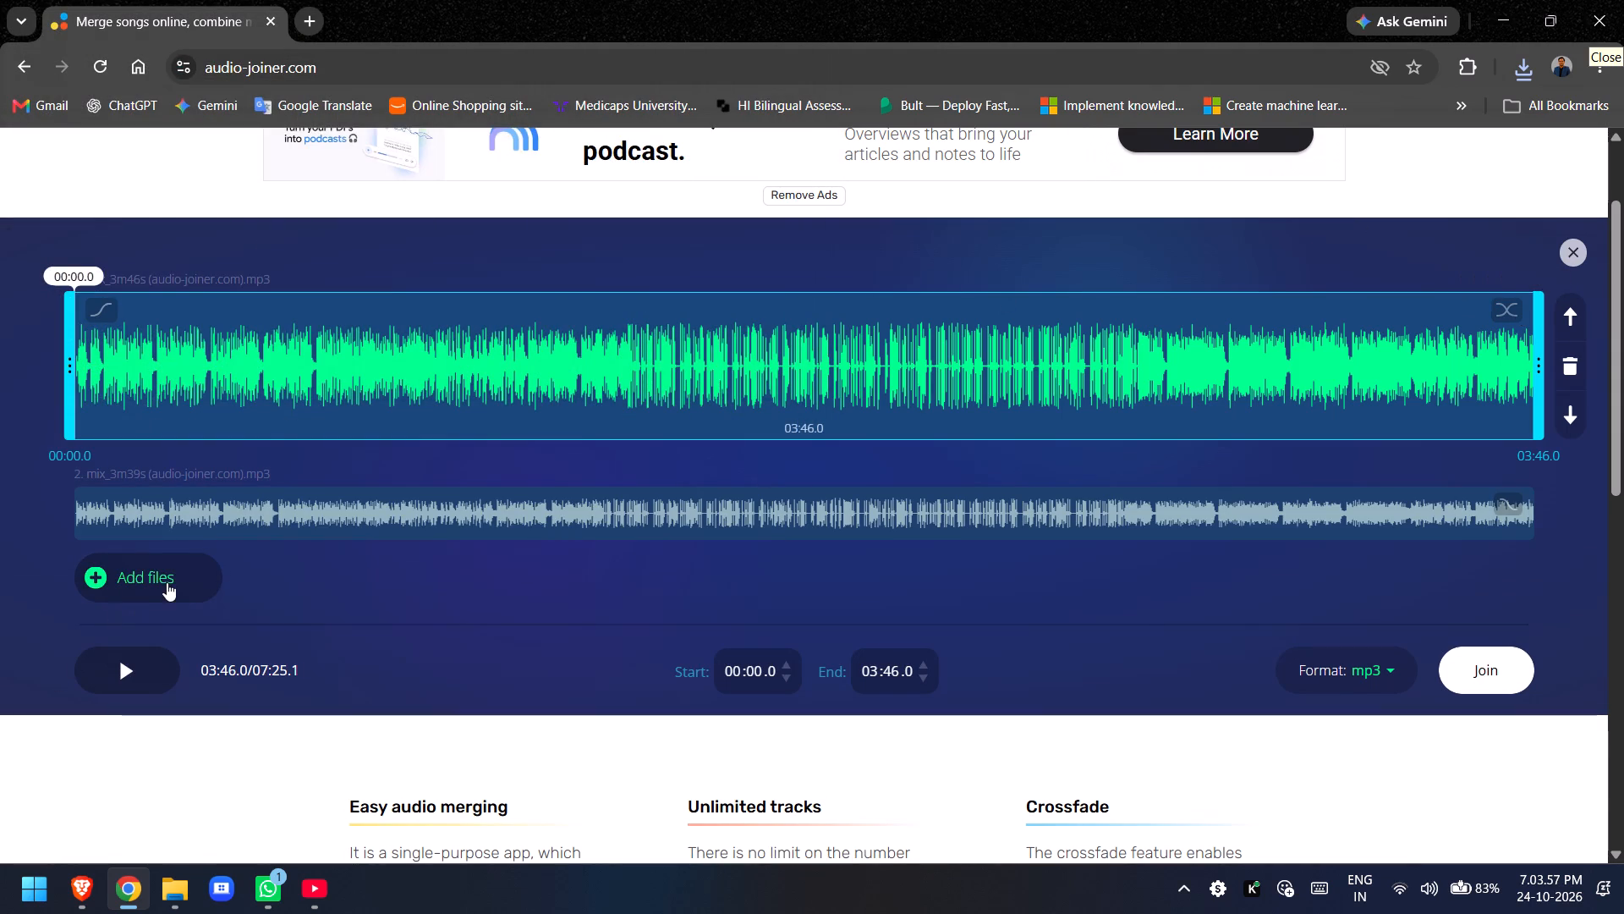
# Add the mix_3m39s (audio-joiner.com) file from Downloads four more times, as tracks 3 to 6.
pyautogui.click(172, 575)
pyautogui.click(210, 237)
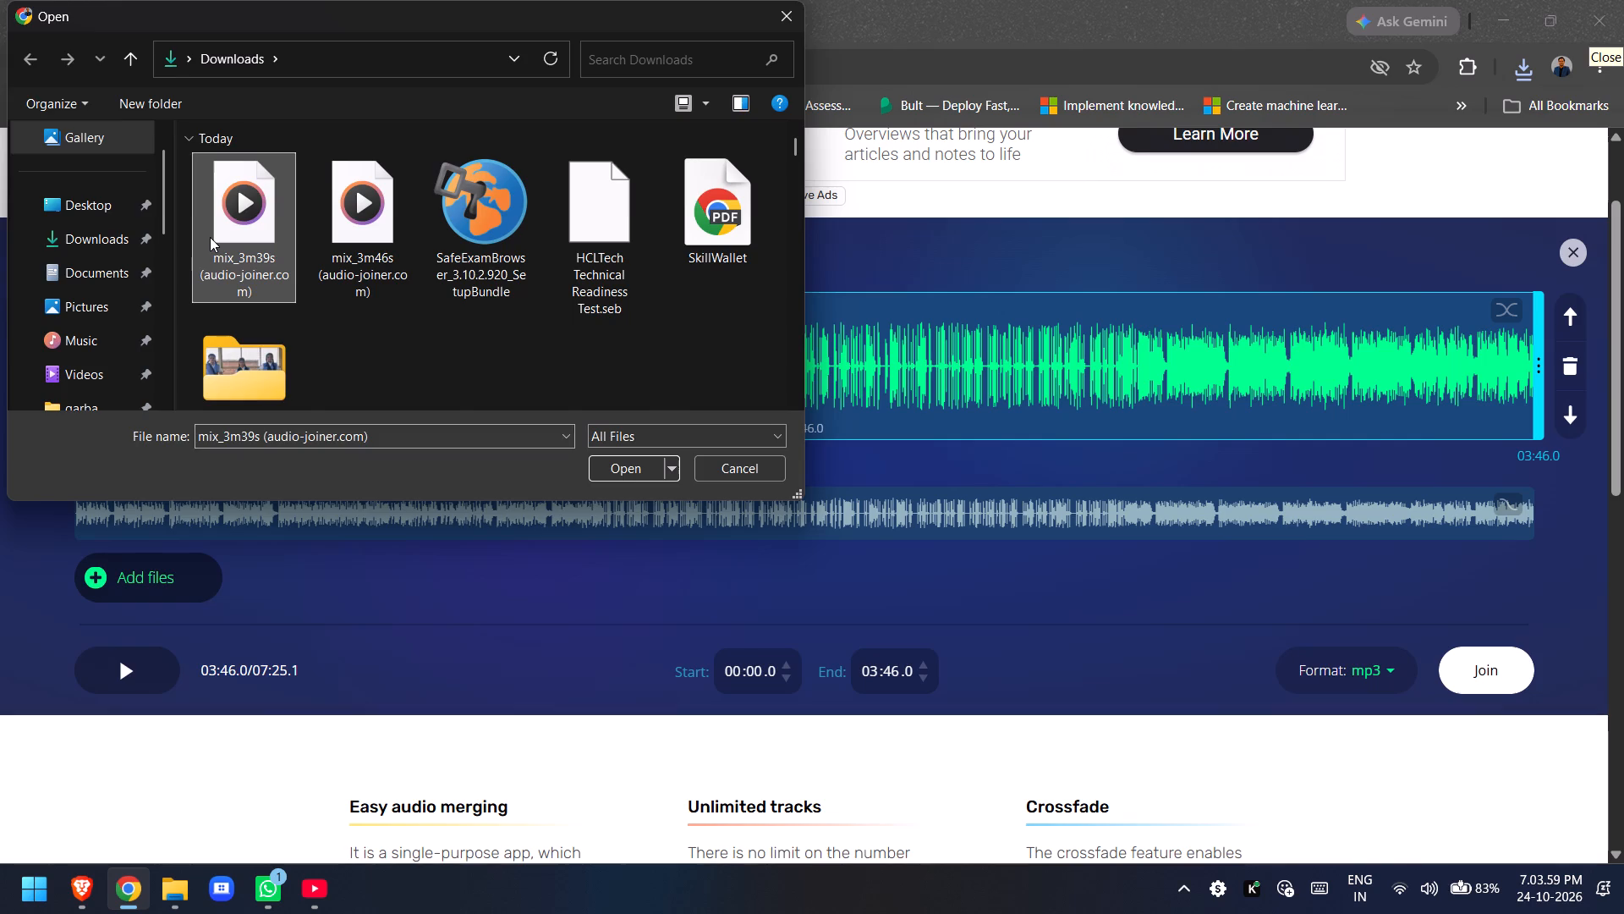
pyautogui.press('Return')
pyautogui.click(198, 665)
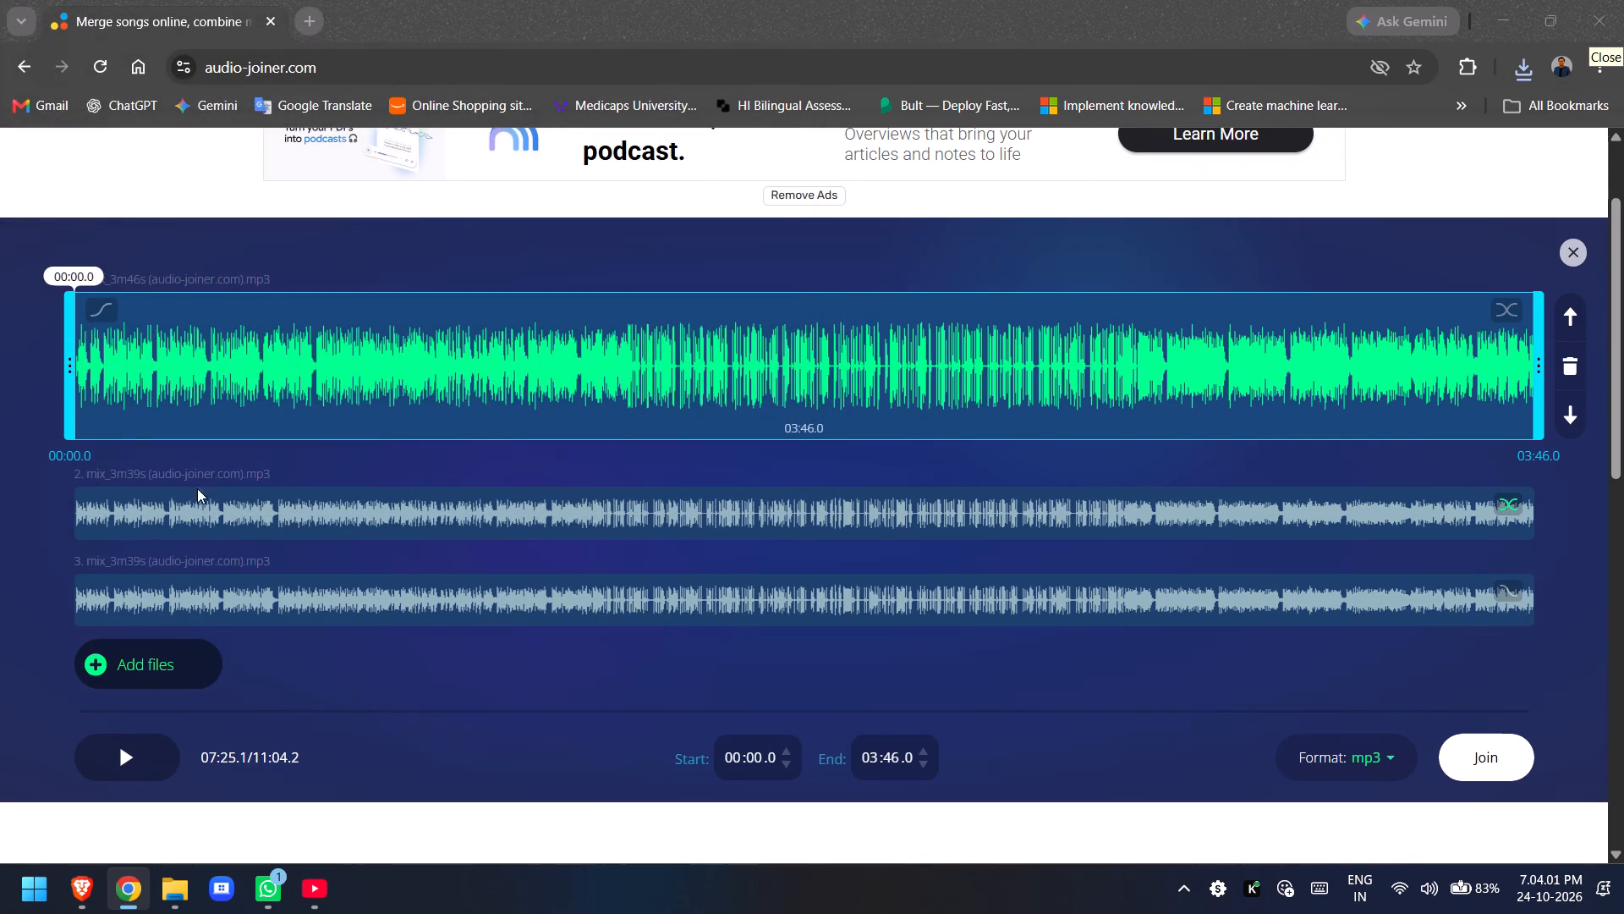
pyautogui.click(280, 254)
pyautogui.press('Return')
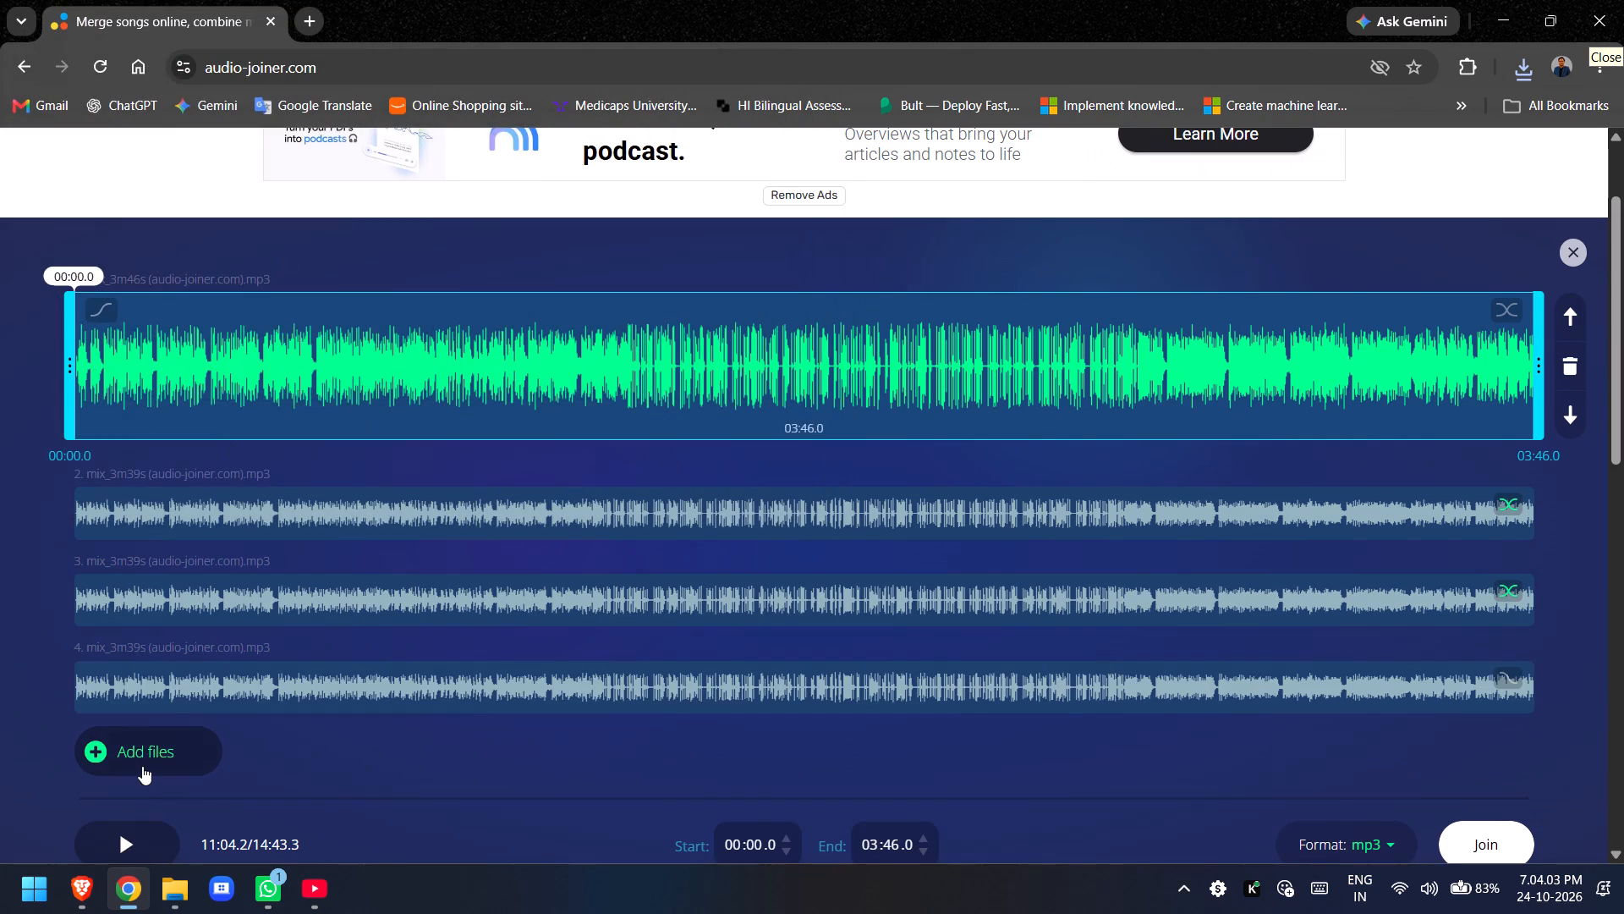
pyautogui.click(142, 766)
pyautogui.click(207, 234)
pyautogui.press('Return')
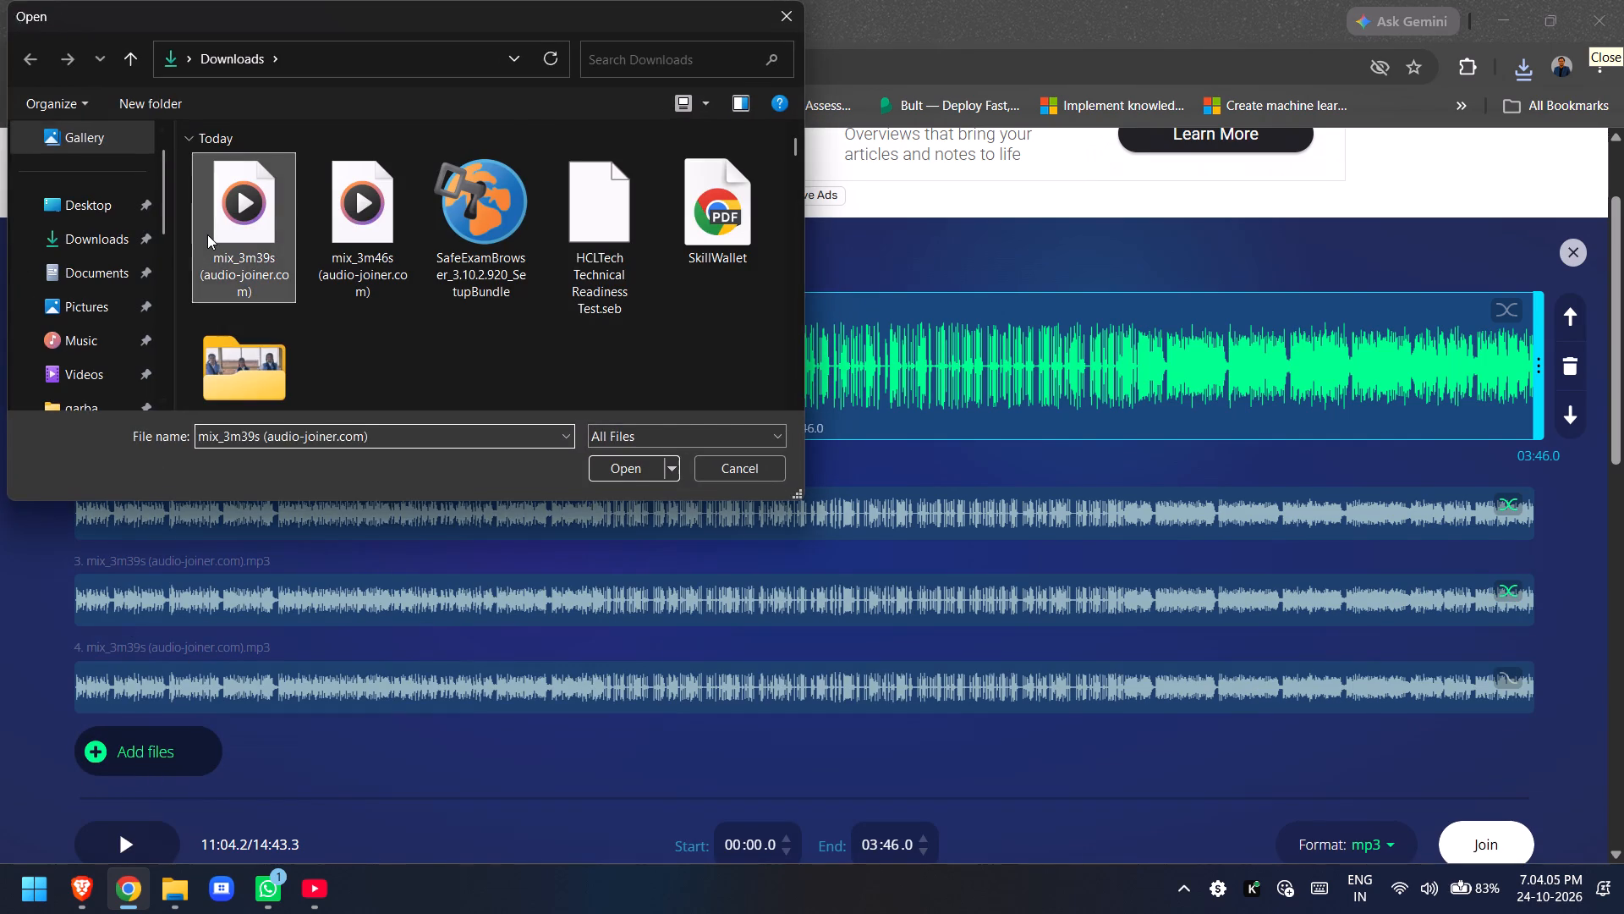
pyautogui.click(151, 829)
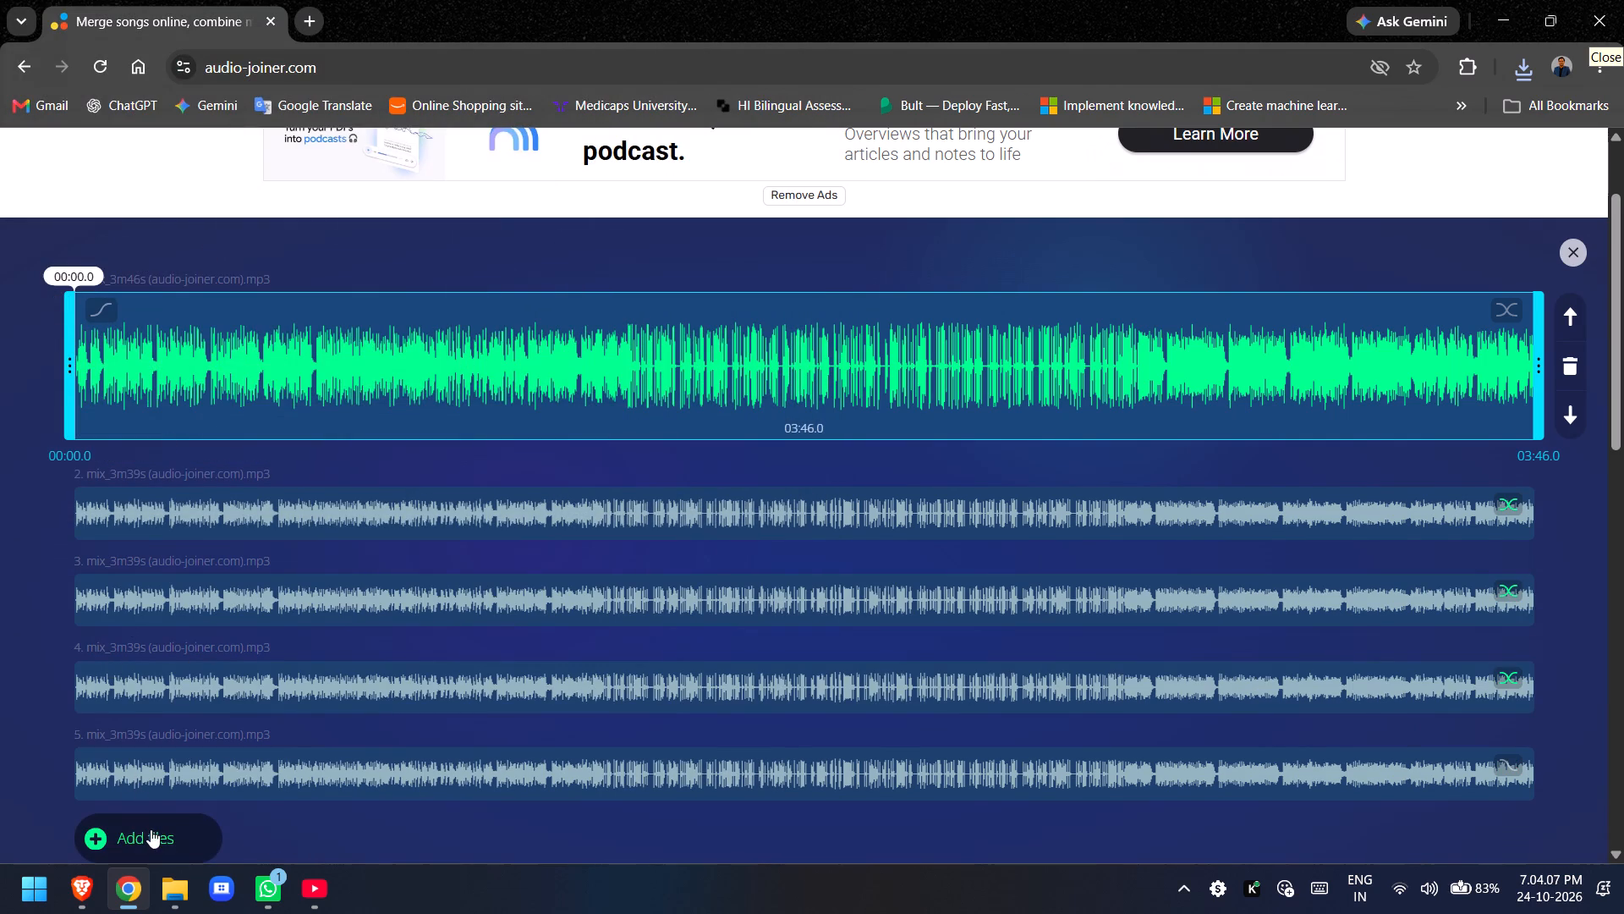
pyautogui.click(245, 167)
pyautogui.press('Return')
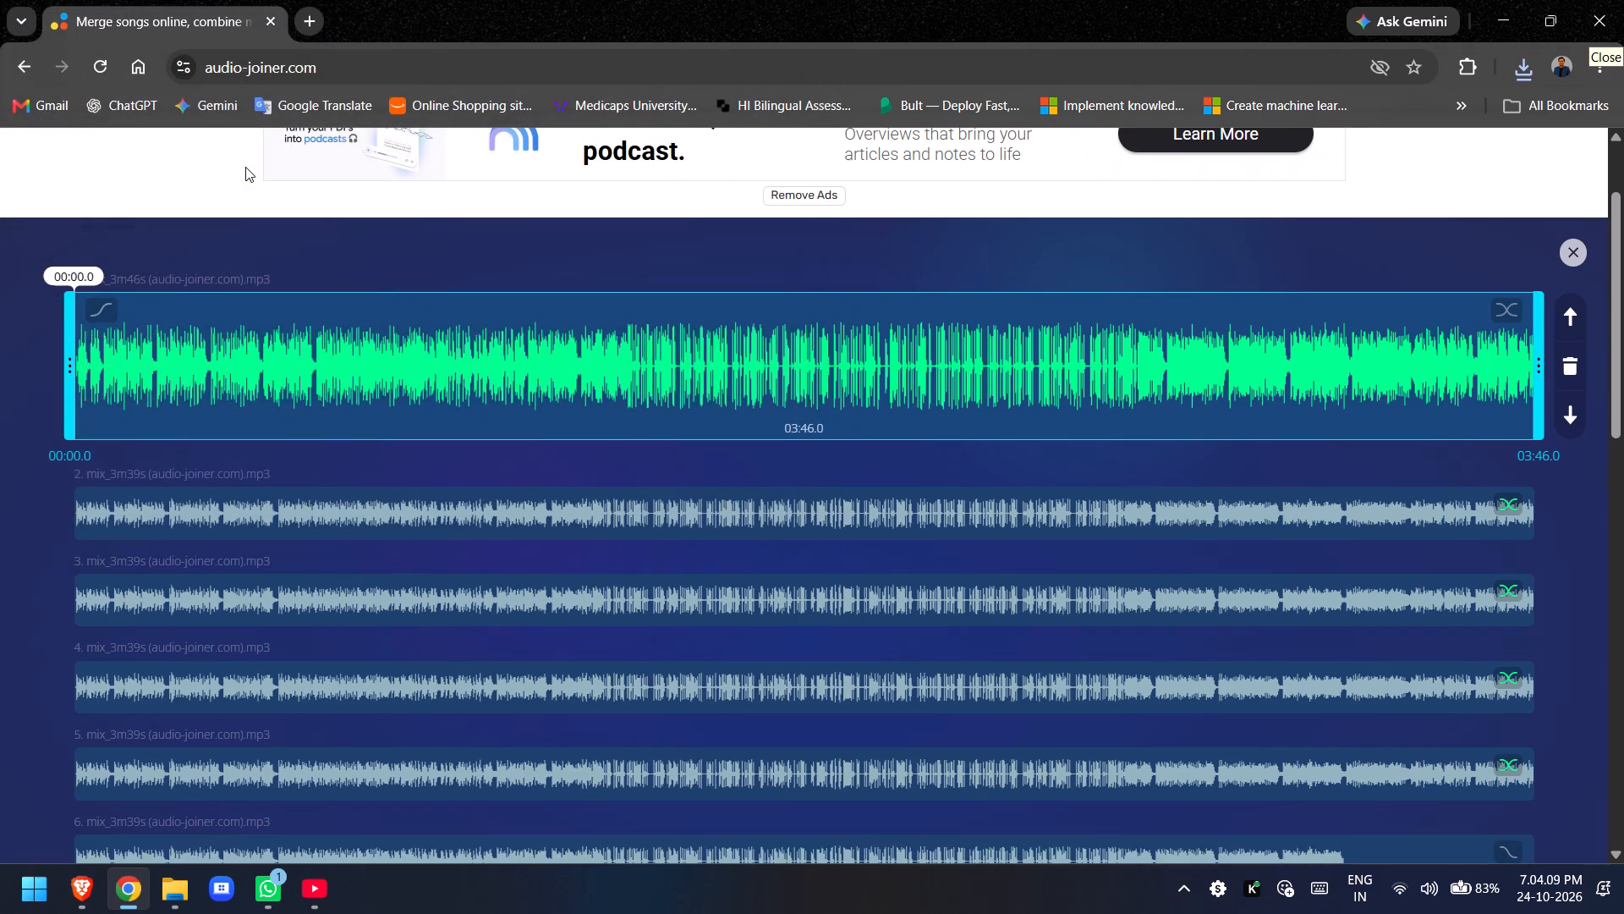
# Add three further copies of mix_3m39s (audio-joiner.com) from Downloads as tracks 7 to 9.
pyautogui.scroll(-8, 198, 575)
pyautogui.scroll(6, 198, 575)
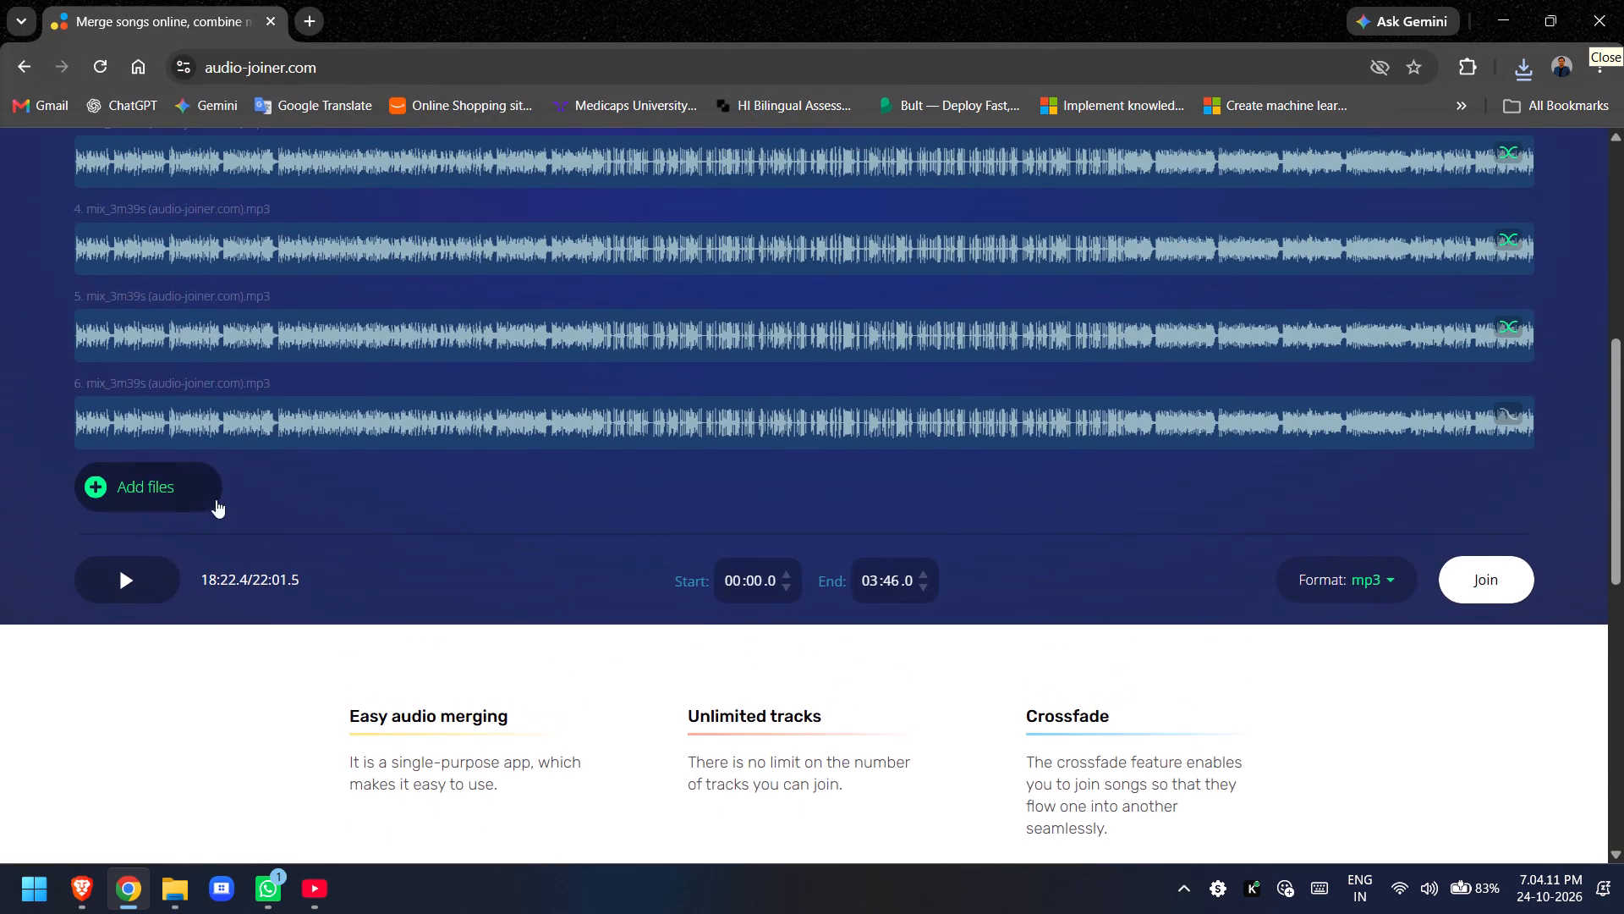
pyautogui.click(183, 500)
pyautogui.click(218, 272)
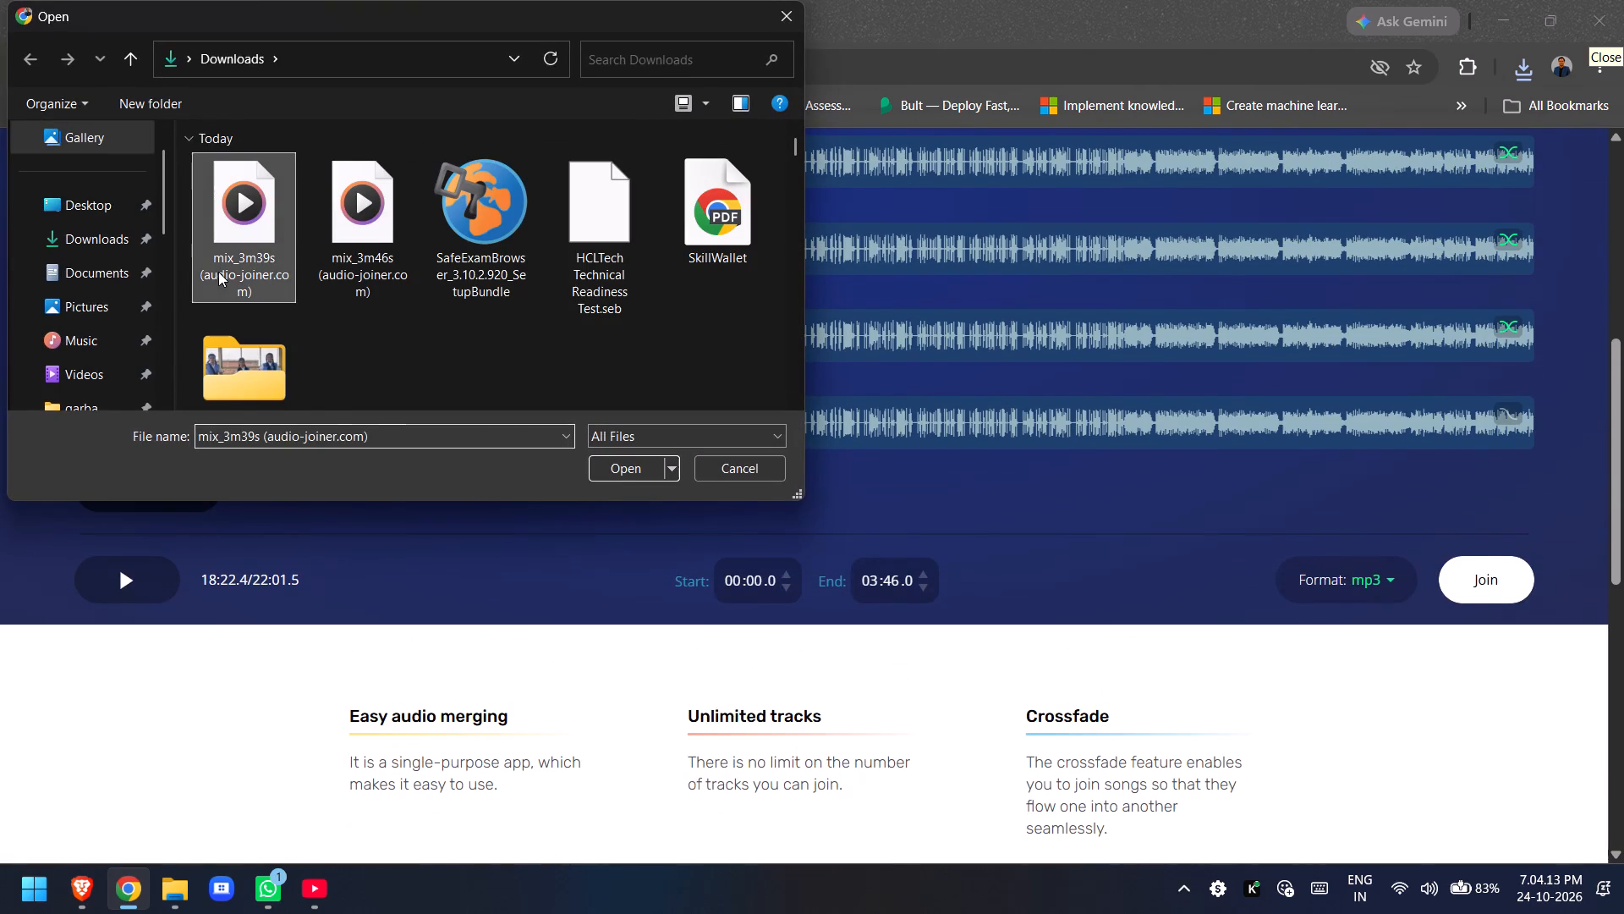
pyautogui.press('Return')
pyautogui.click(129, 577)
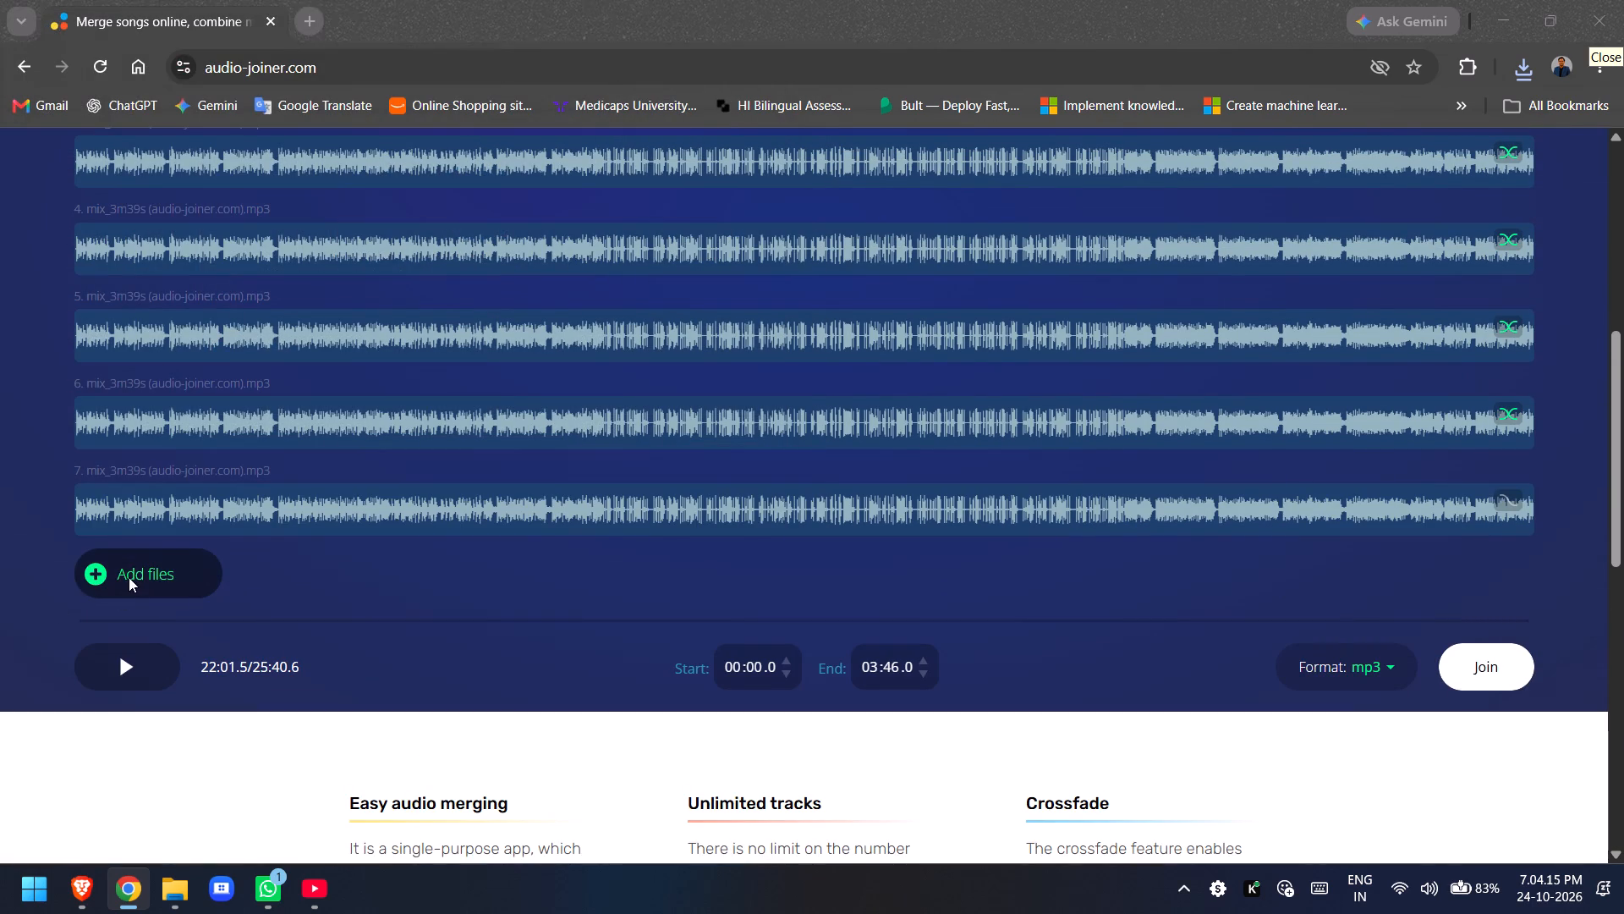
pyautogui.click(222, 214)
pyautogui.press('Return')
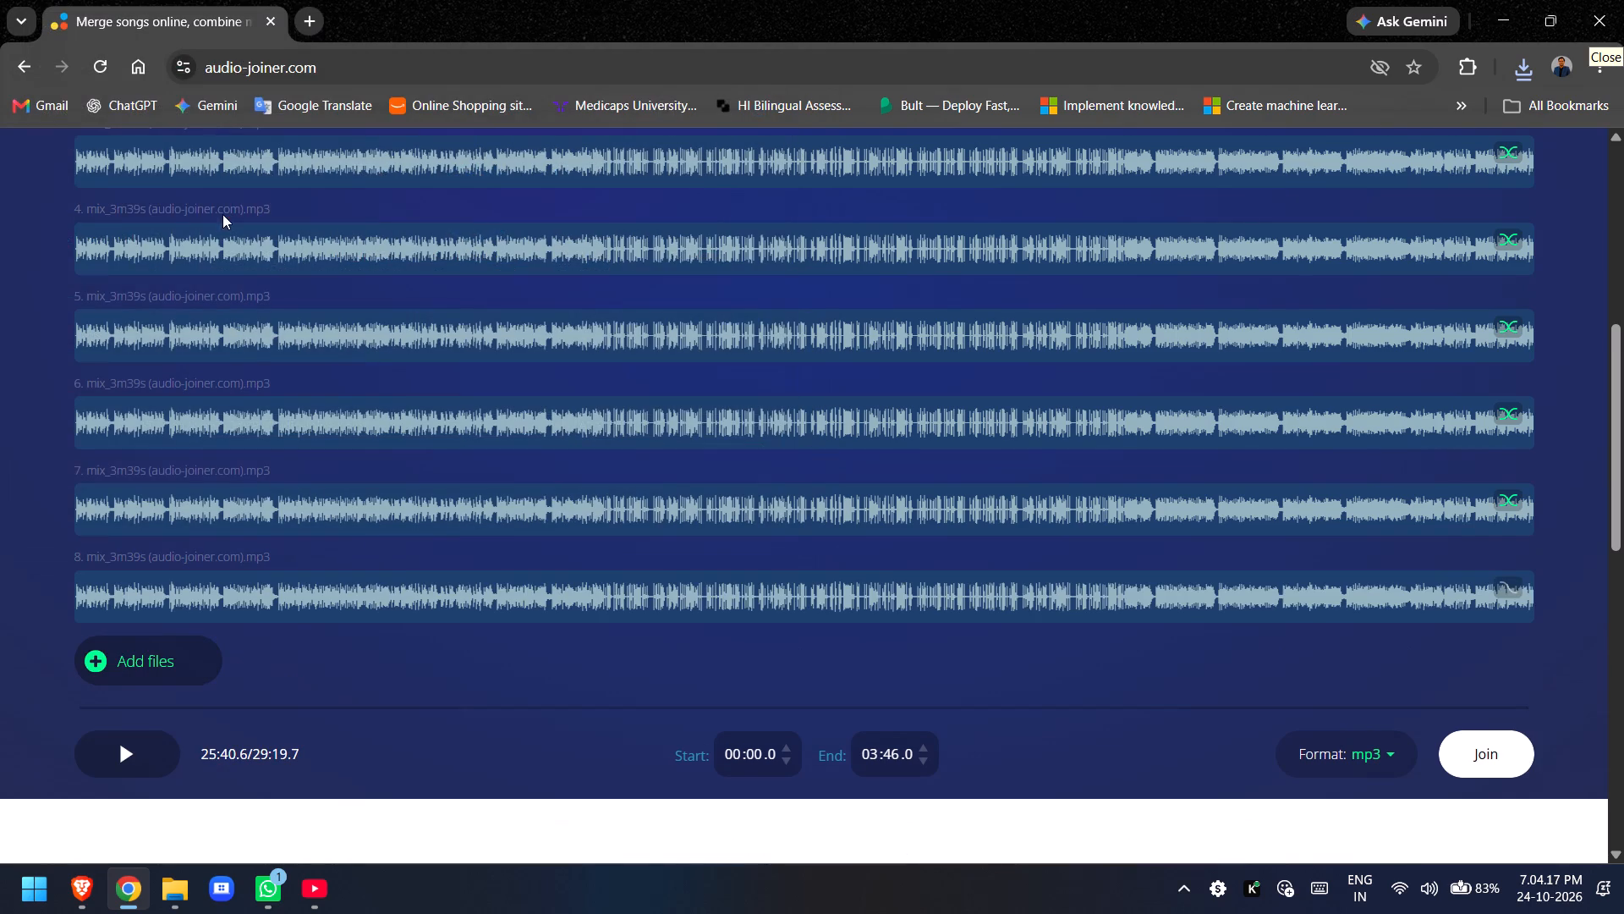
pyautogui.click(164, 692)
pyautogui.click(164, 657)
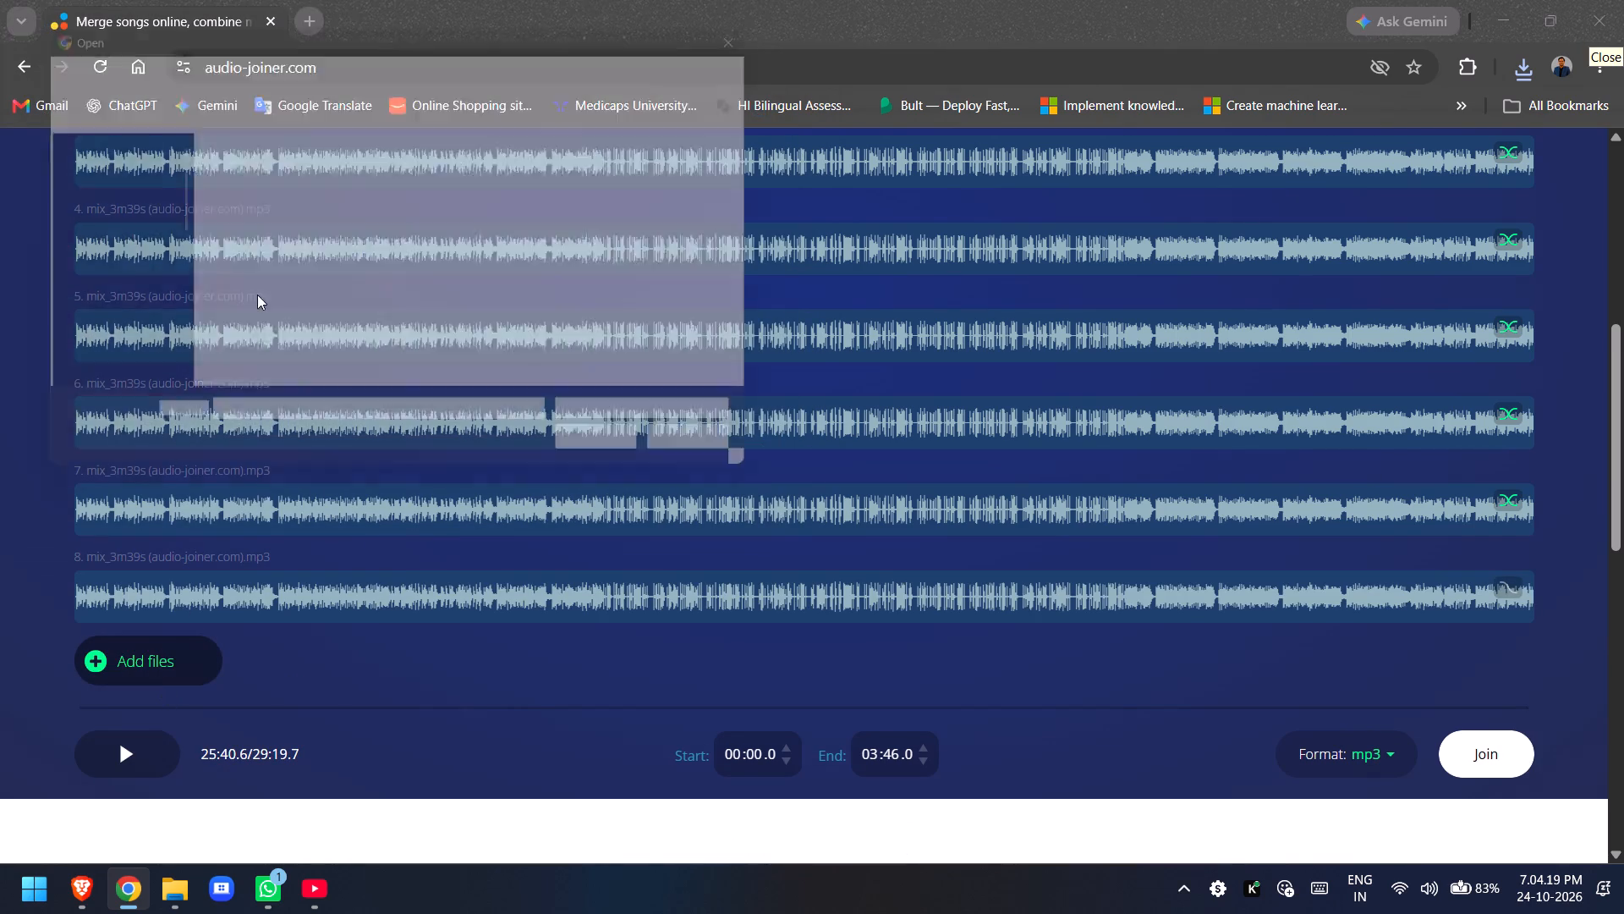
pyautogui.click(252, 191)
pyautogui.press('Return')
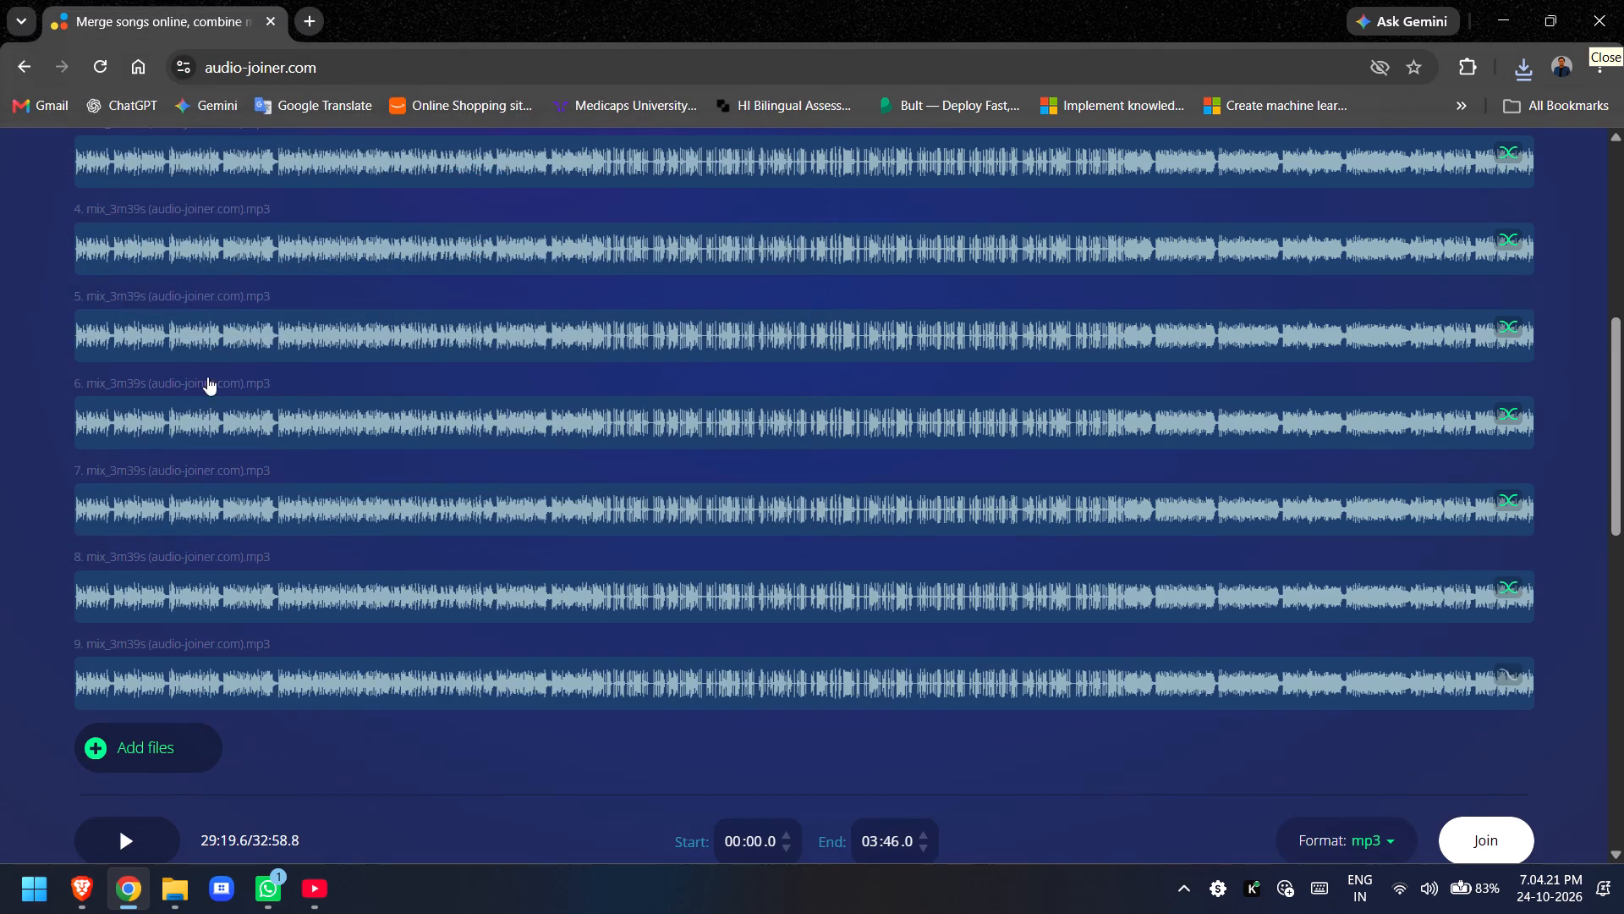
# Add one more copy of mix_3m39s (audio-joiner.com) from the Downloads folder as track 10.
pyautogui.click(145, 766)
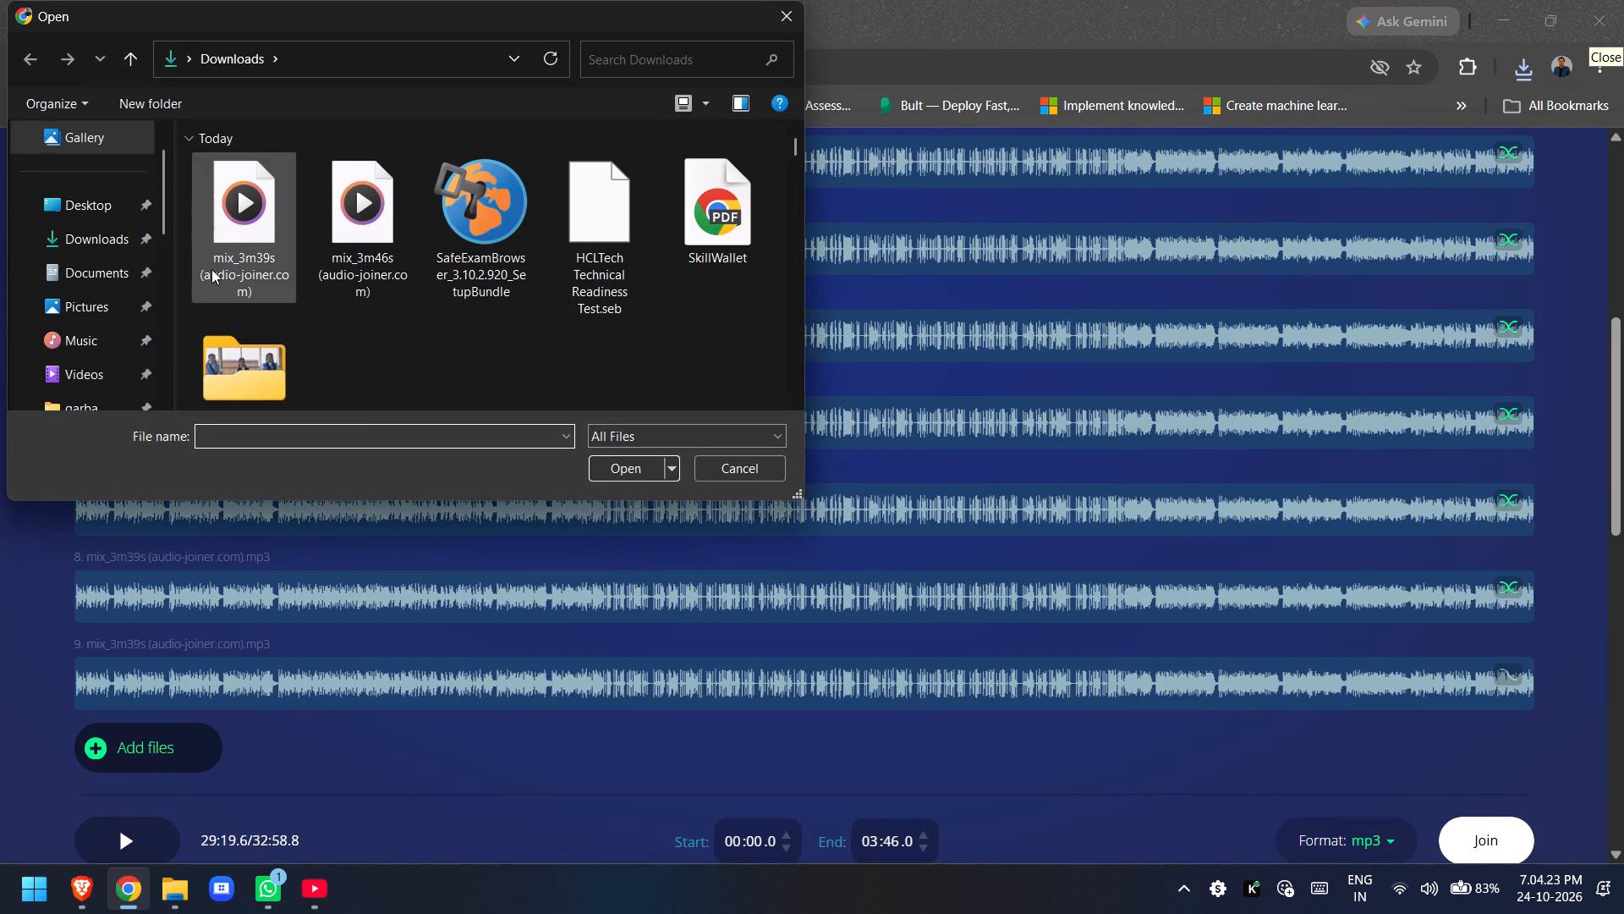
pyautogui.click(211, 269)
pyautogui.press('Return')
# Disable the cross-fade at the end of each mix_3m39s track from track 9 back to track 2.
pyautogui.scroll(-2, 205, 349)
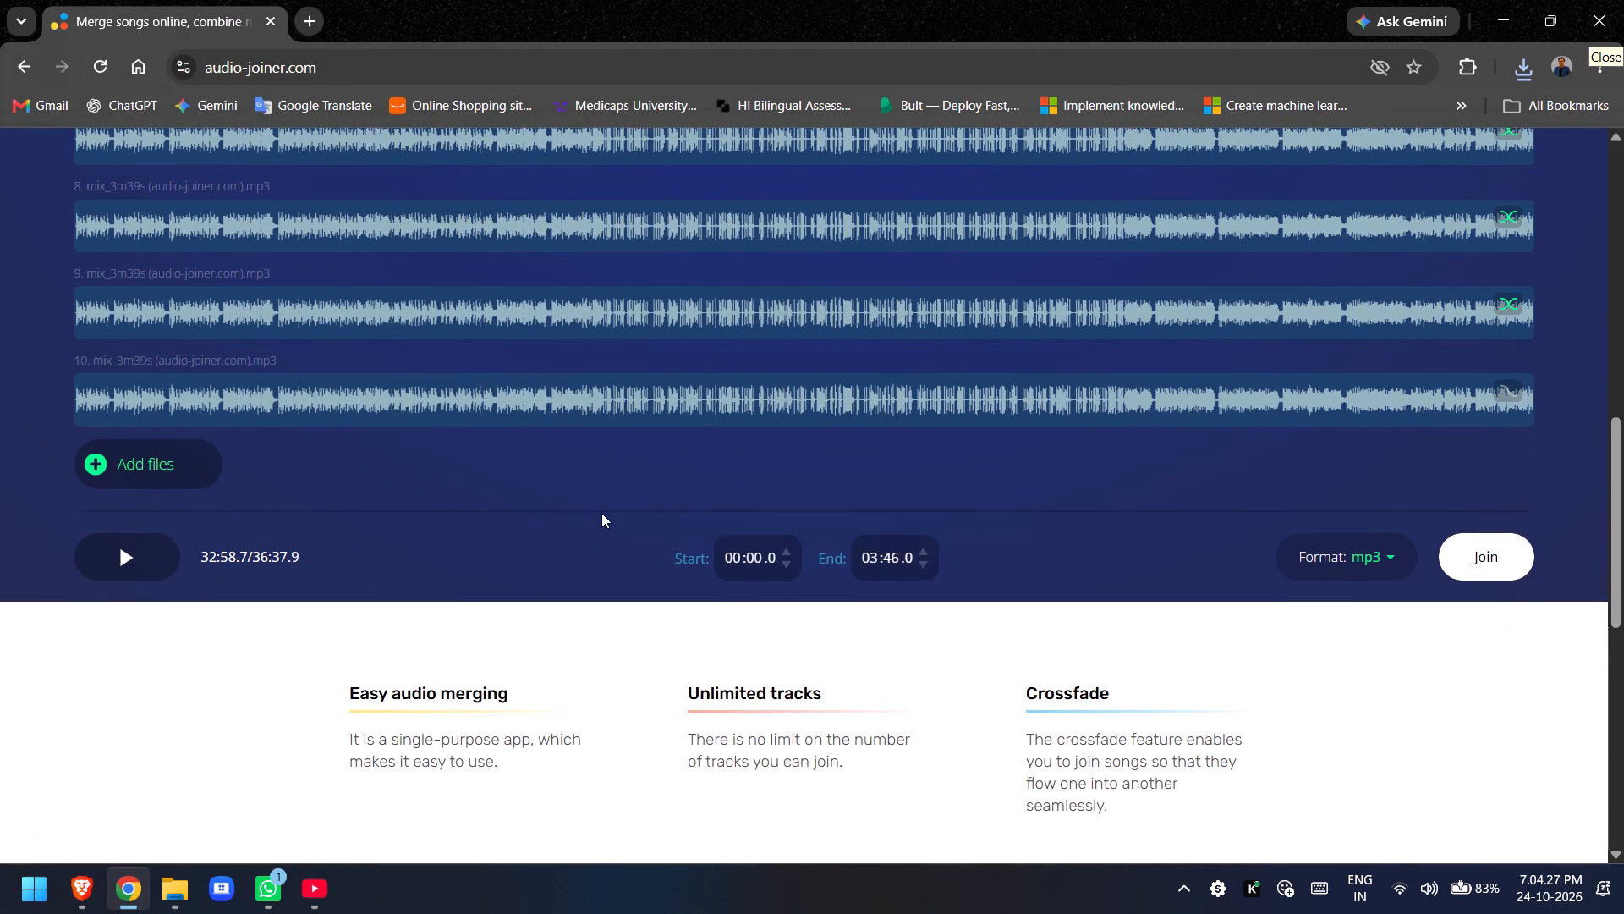
pyautogui.scroll(1, 601, 513)
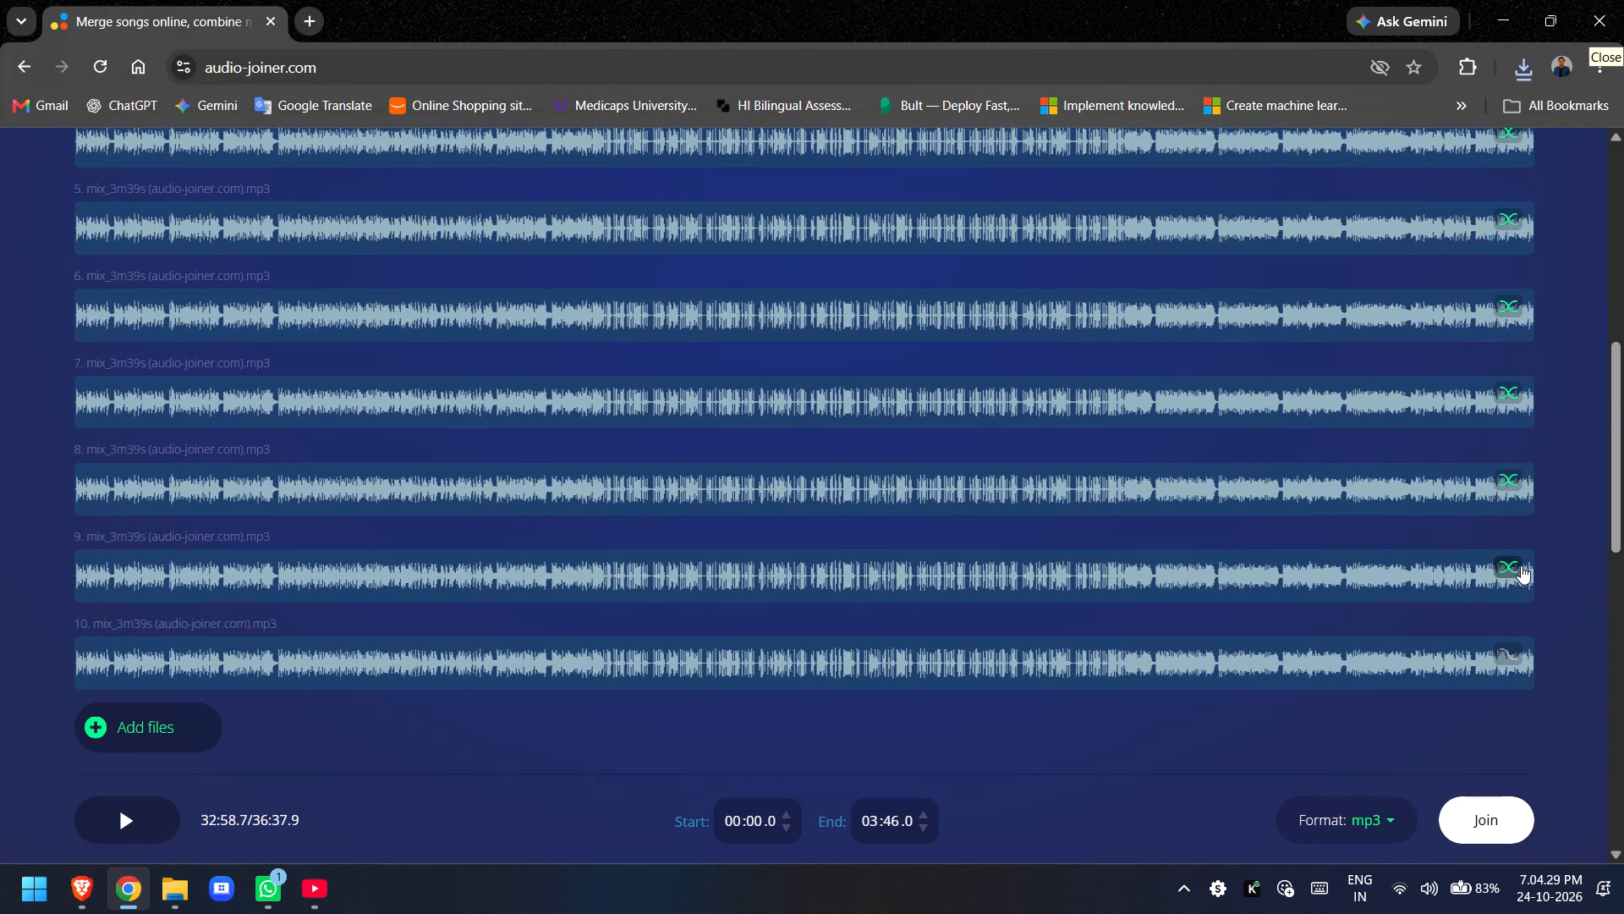
pyautogui.click(1520, 565)
pyautogui.click(1506, 485)
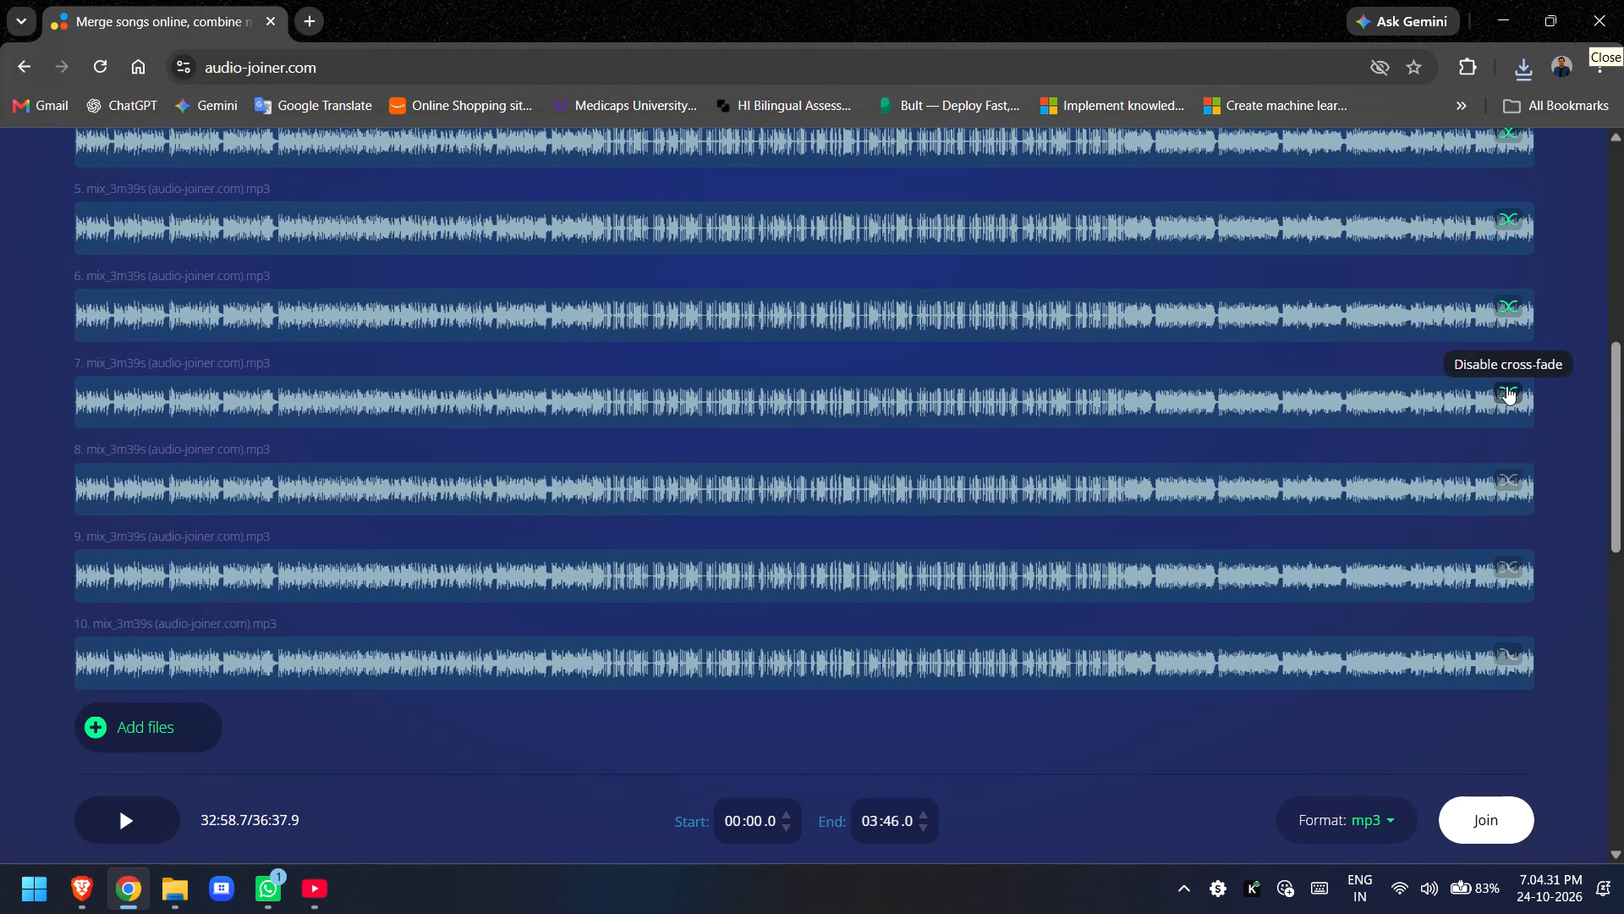
pyautogui.click(1506, 386)
pyautogui.click(1500, 298)
pyautogui.scroll(2, 1500, 298)
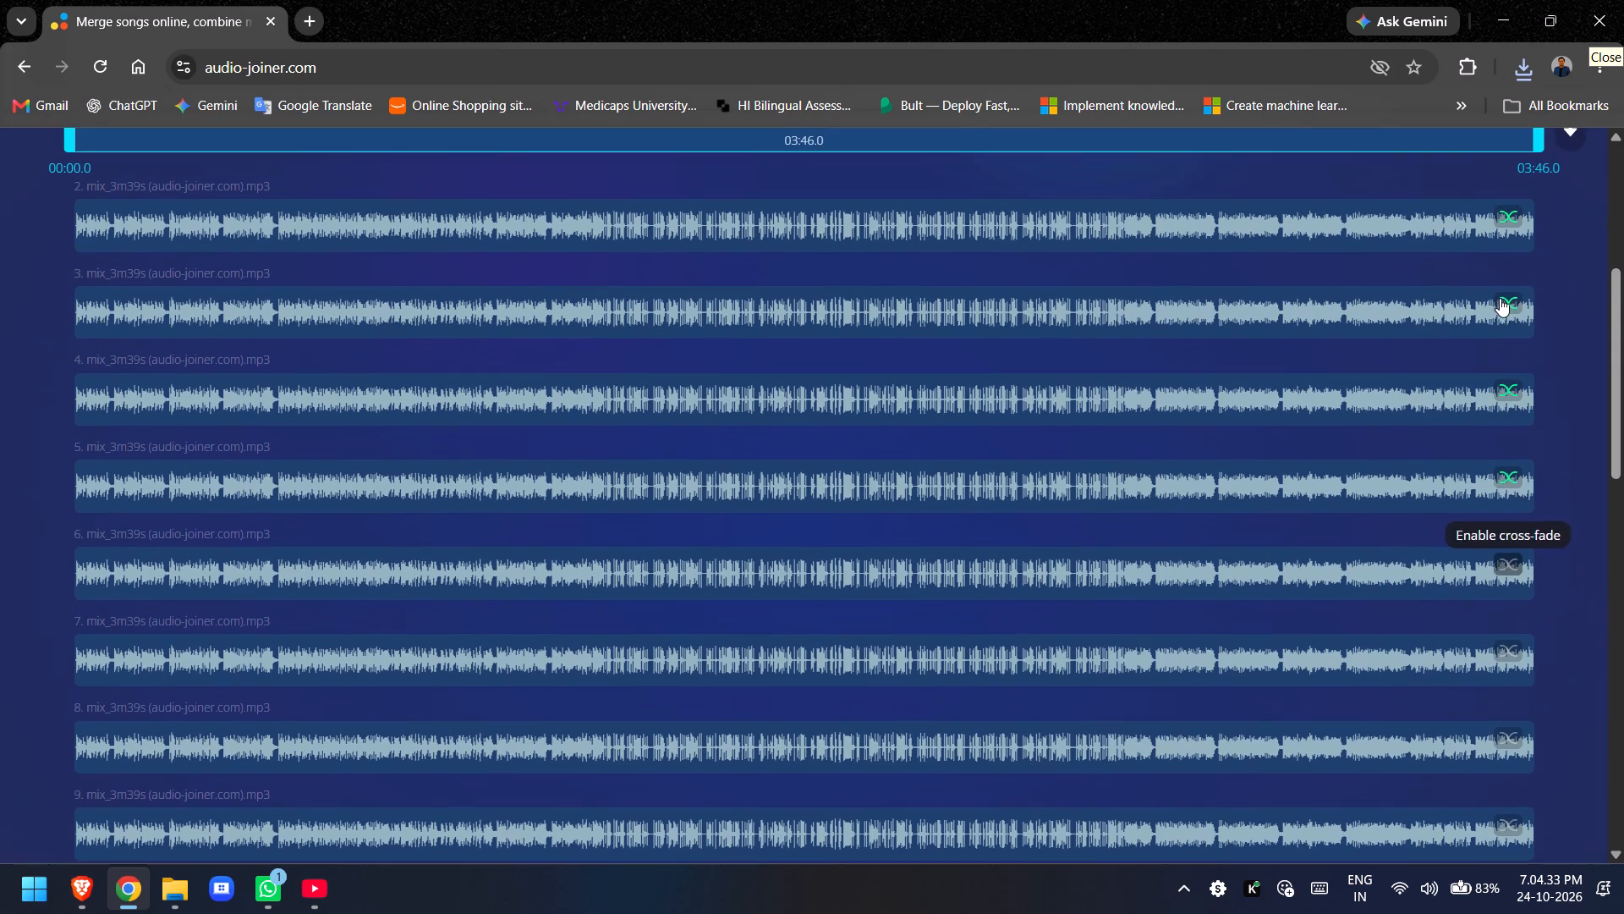
pyautogui.click(1500, 484)
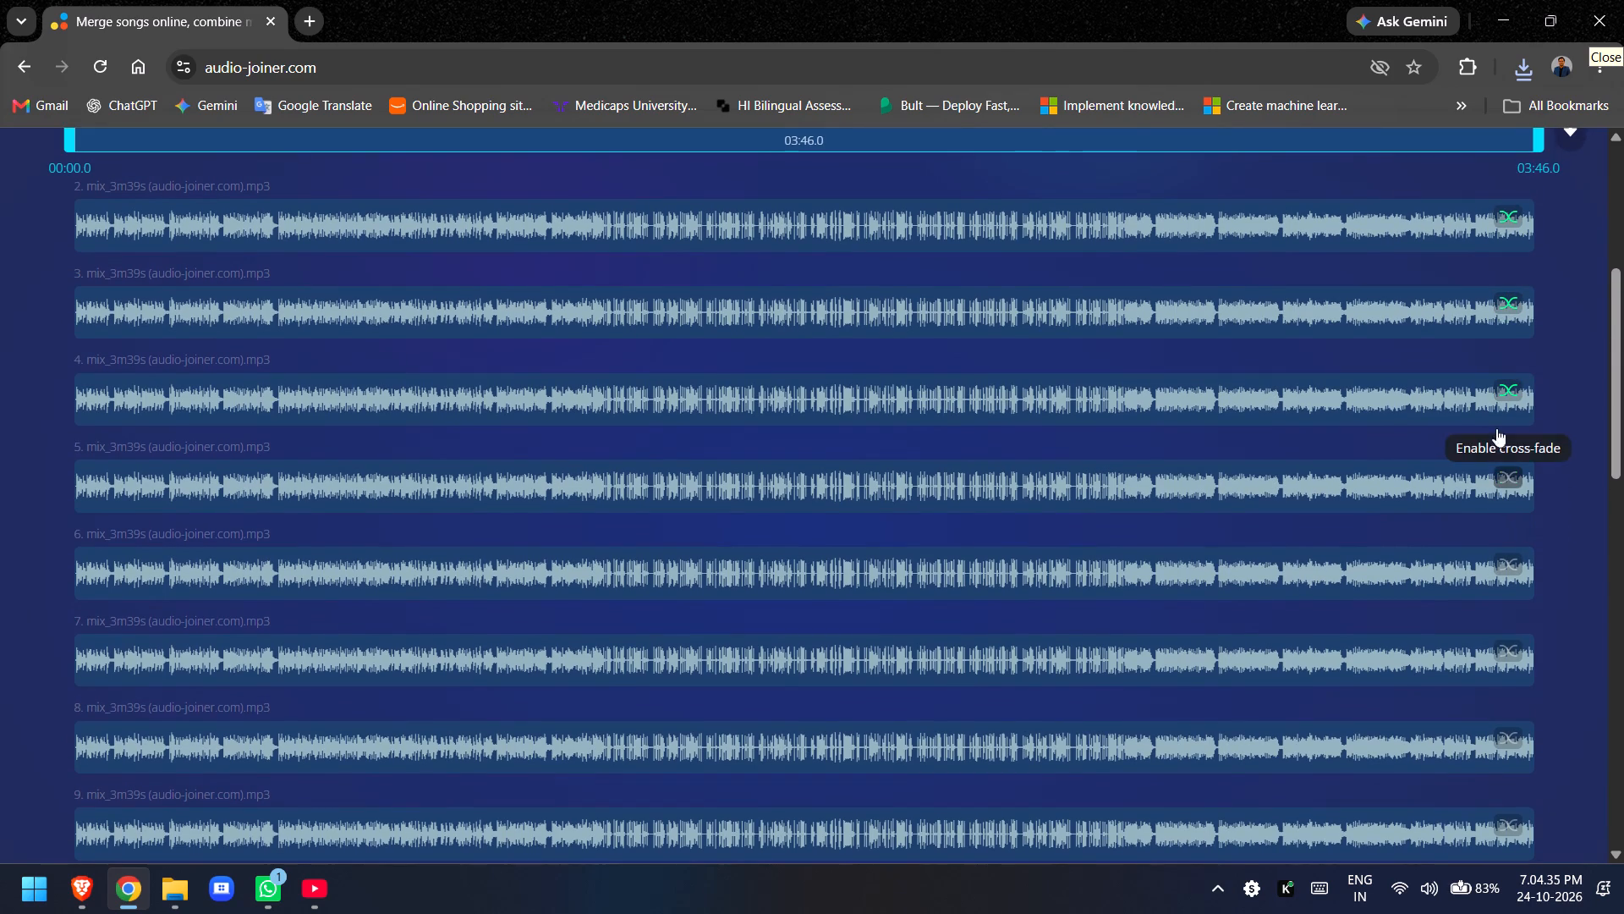
pyautogui.click(1513, 384)
pyautogui.click(1513, 288)
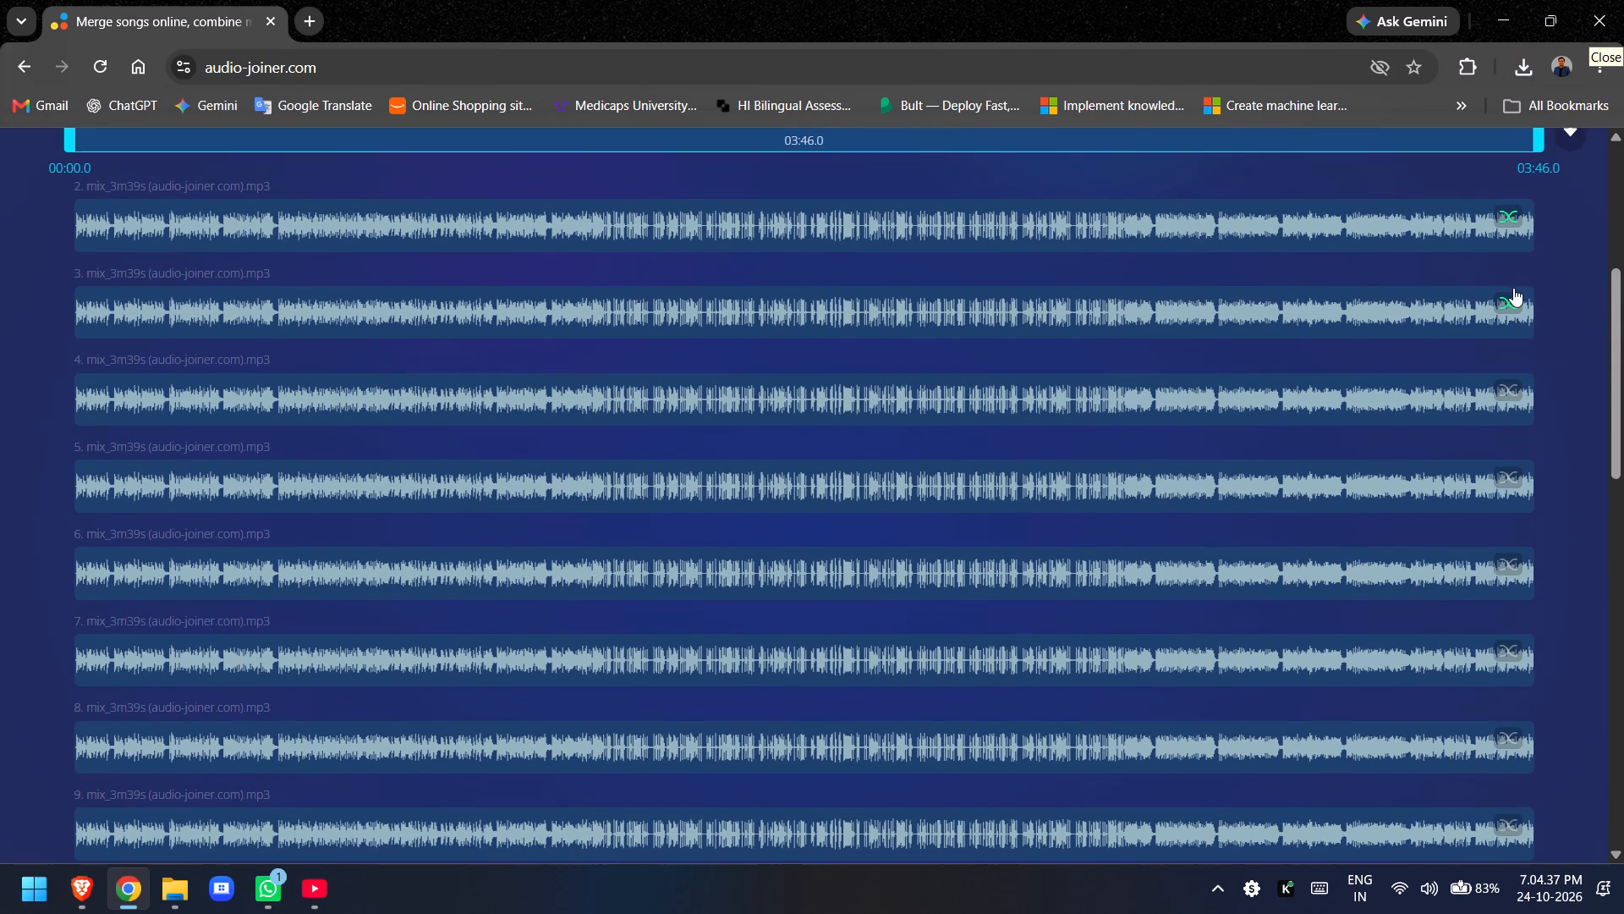
pyautogui.scroll(1, 1513, 288)
pyautogui.click(1505, 296)
pyautogui.scroll(1, 1505, 296)
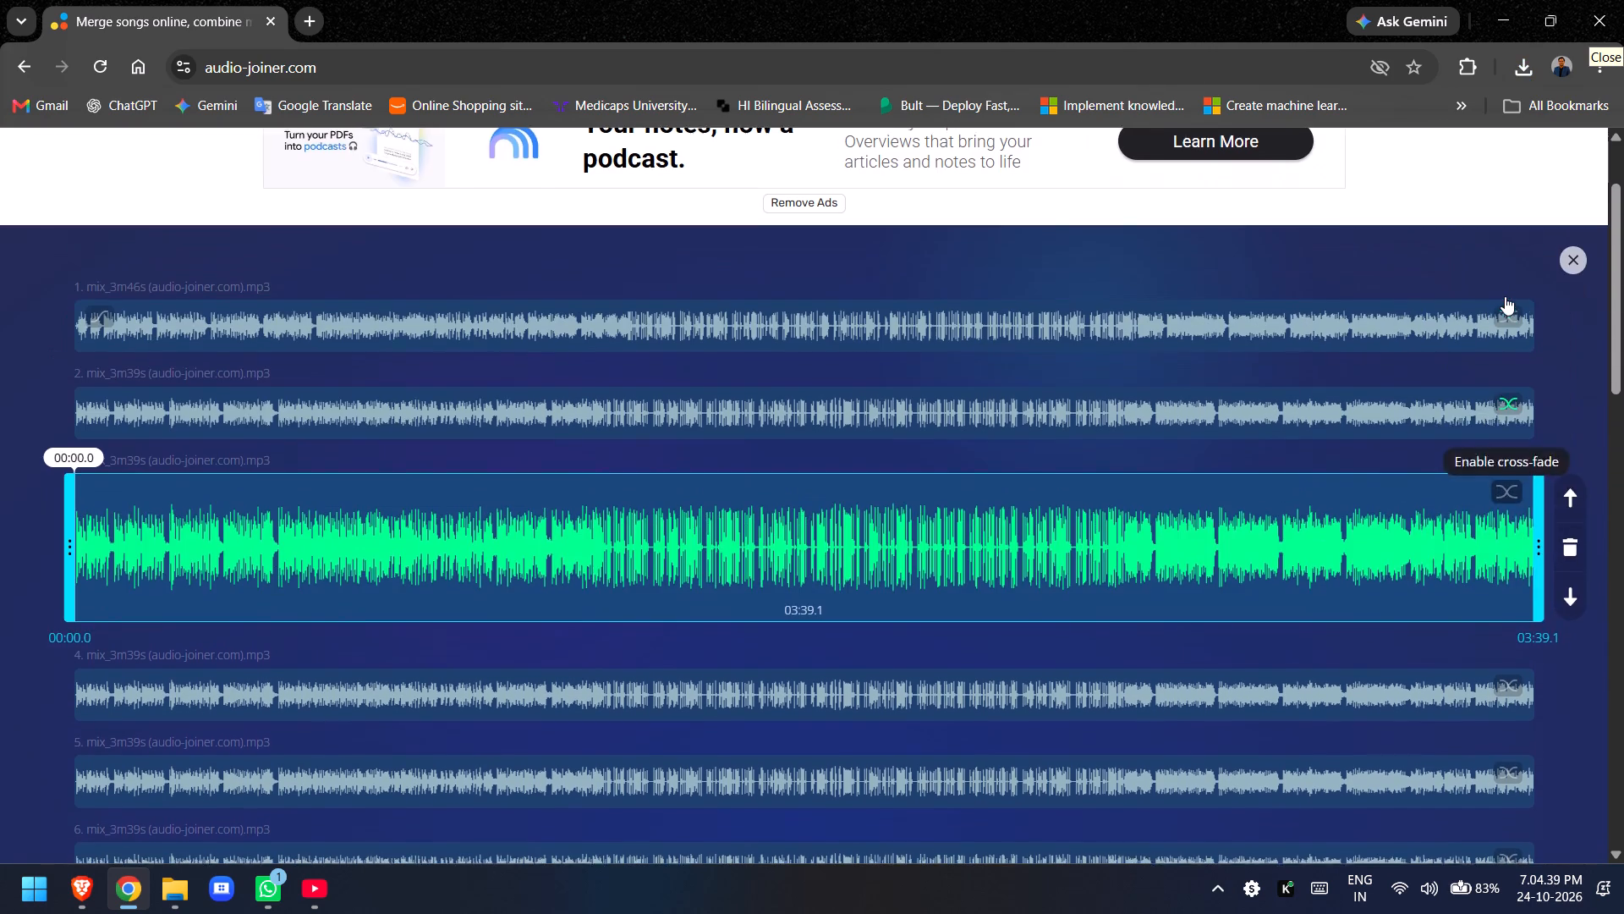
pyautogui.click(1501, 401)
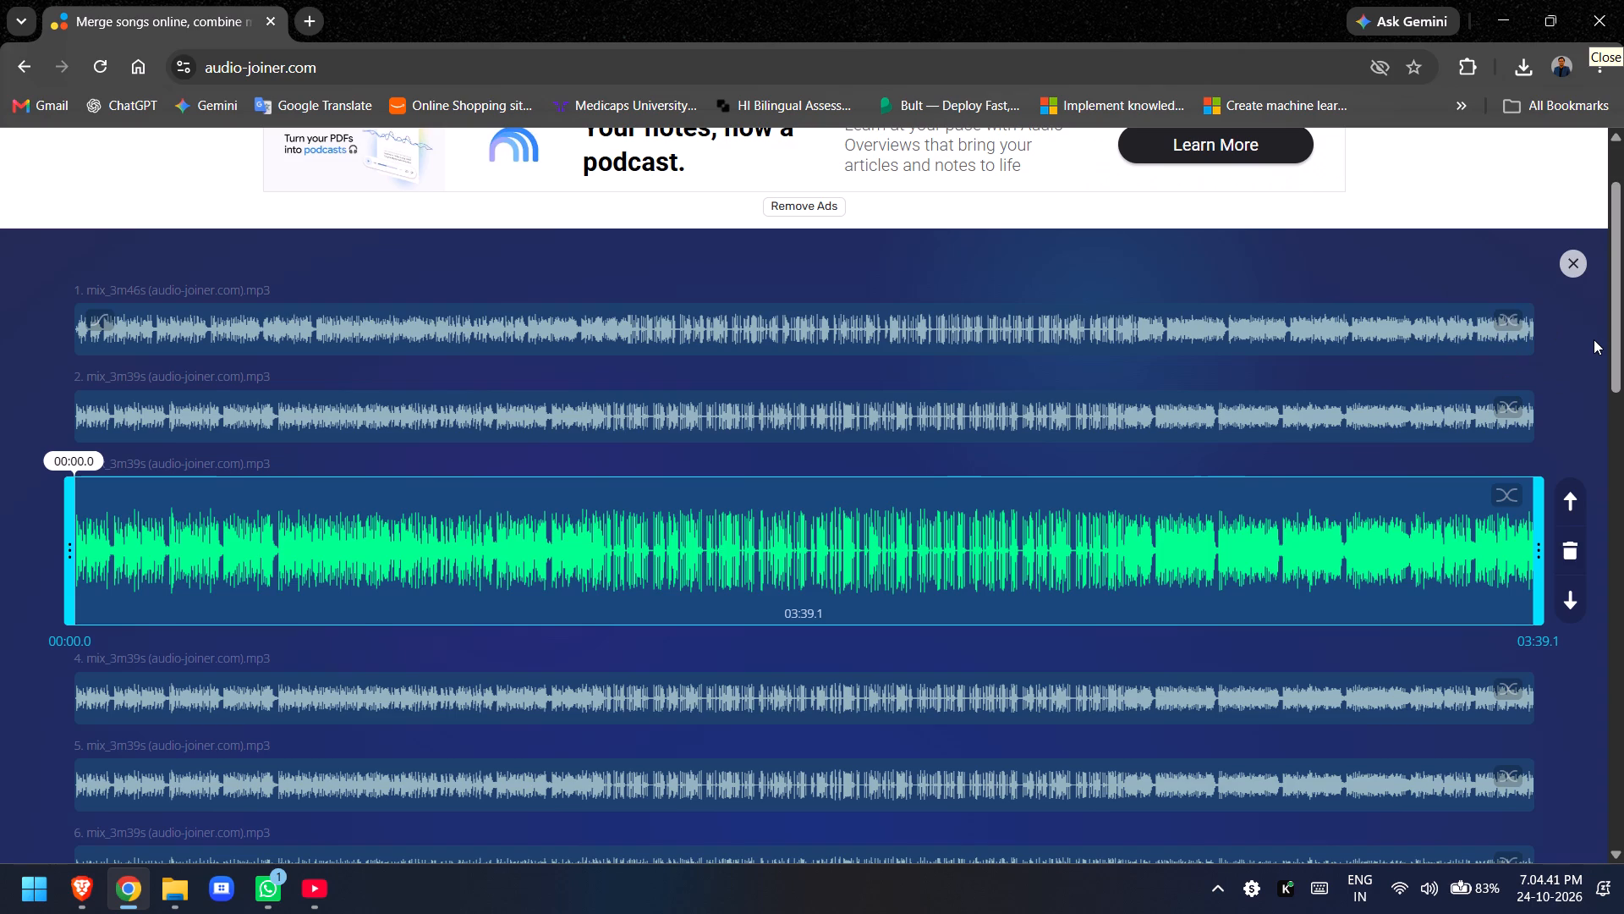
pyautogui.click(1594, 339)
# Join all ten tracks into a single mp3 file.
pyautogui.scroll(-7, 1299, 613)
pyautogui.scroll(5, 981, 662)
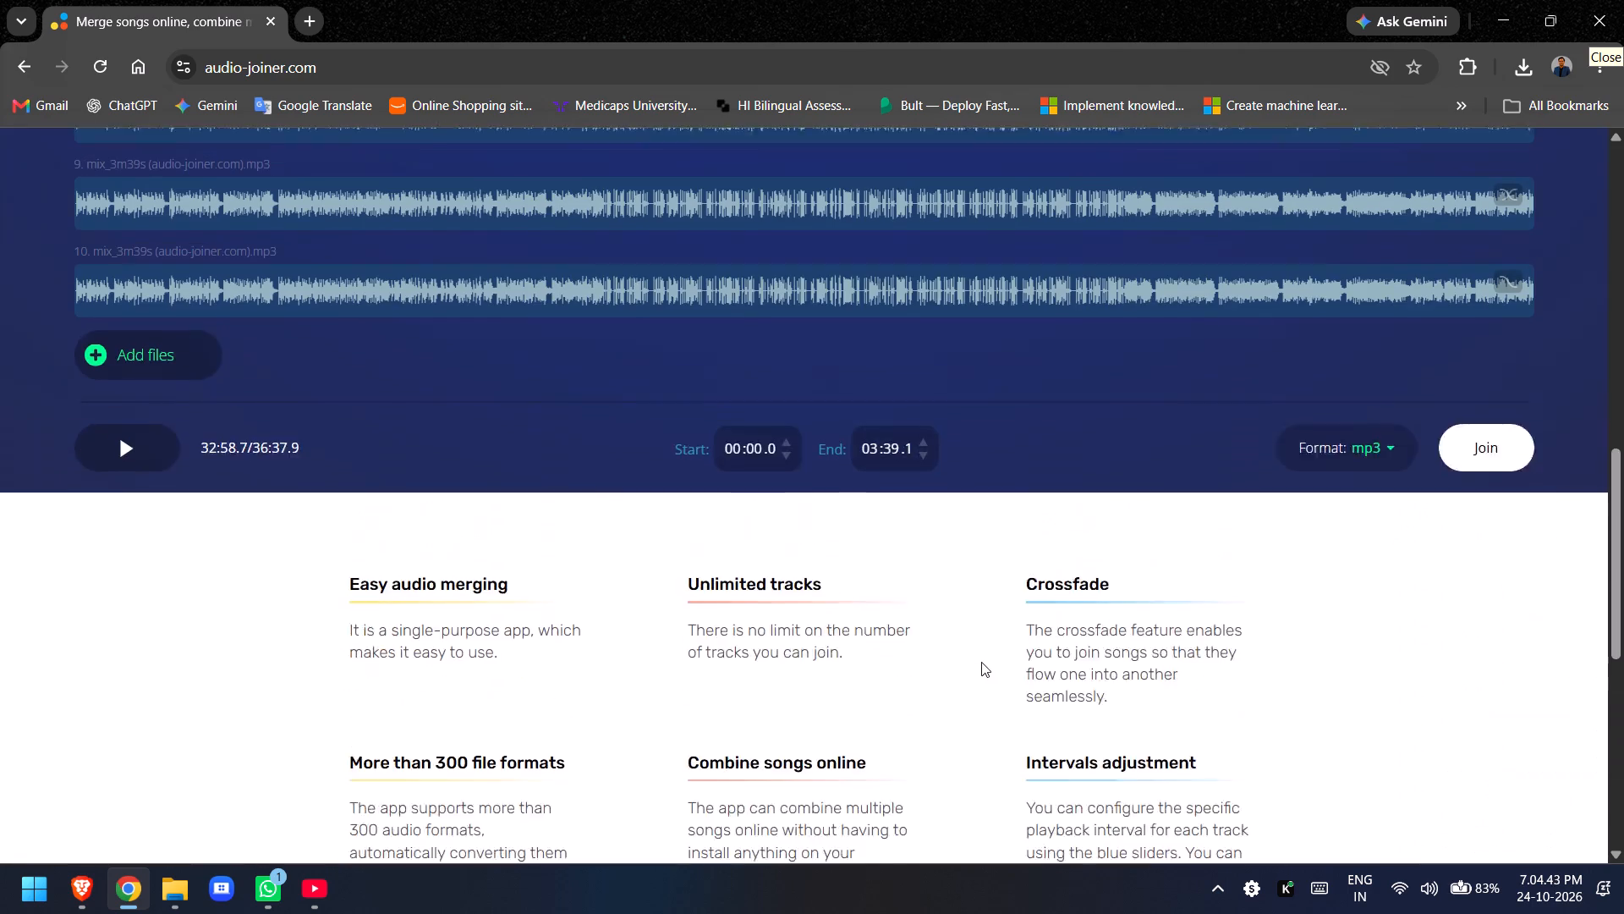
pyautogui.click(1467, 616)
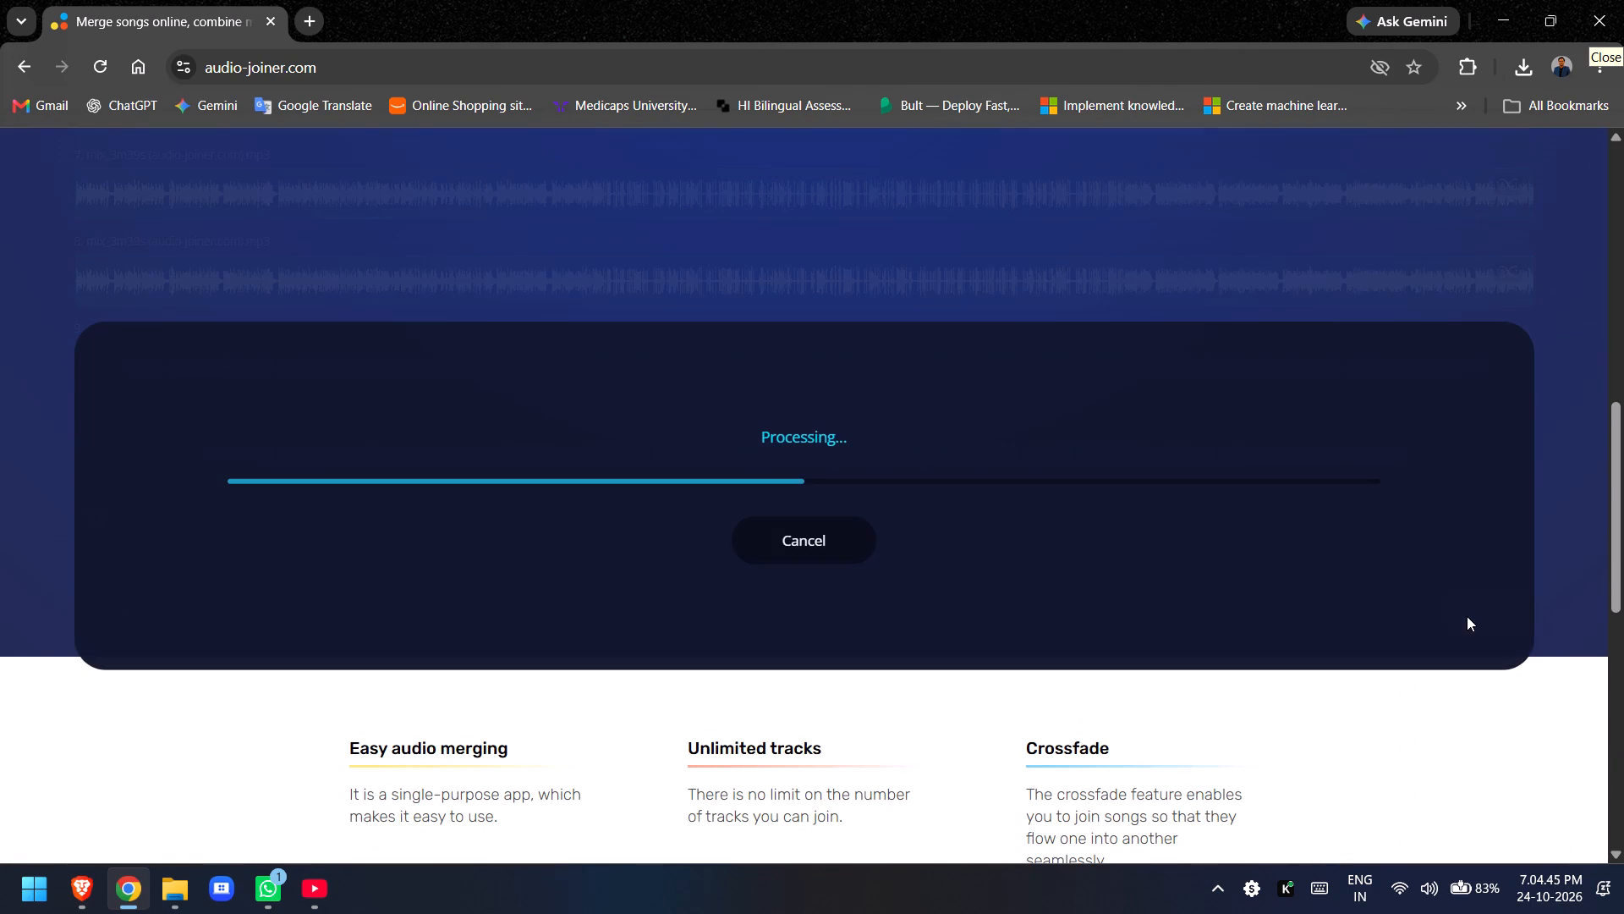
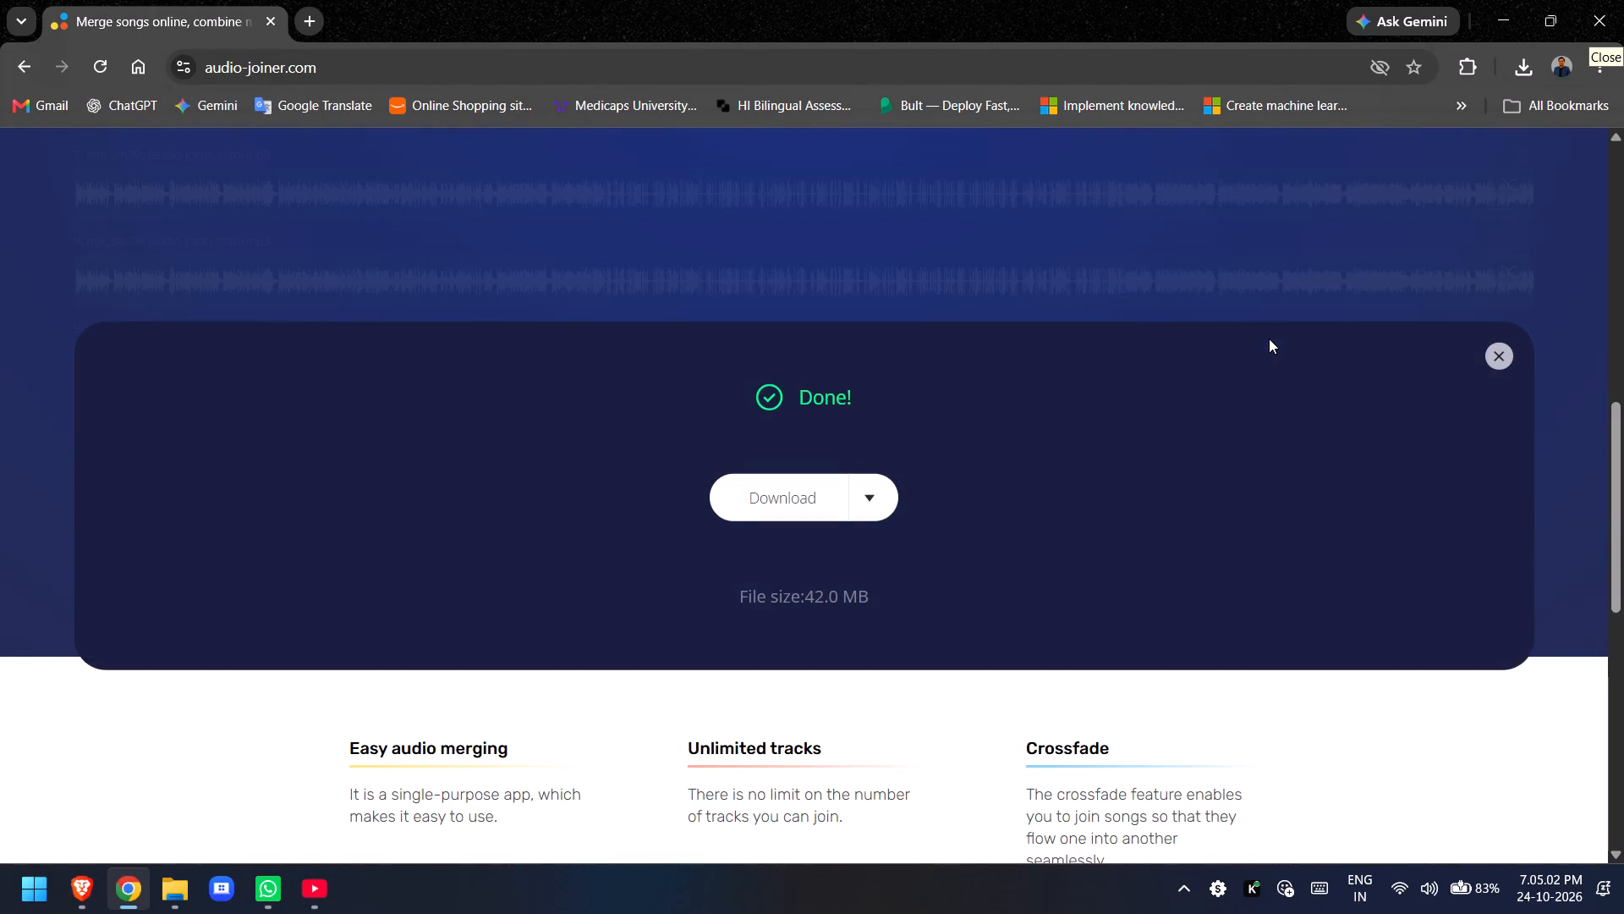
# Download the finished merged audio file to the computer.
pyautogui.click(755, 495)
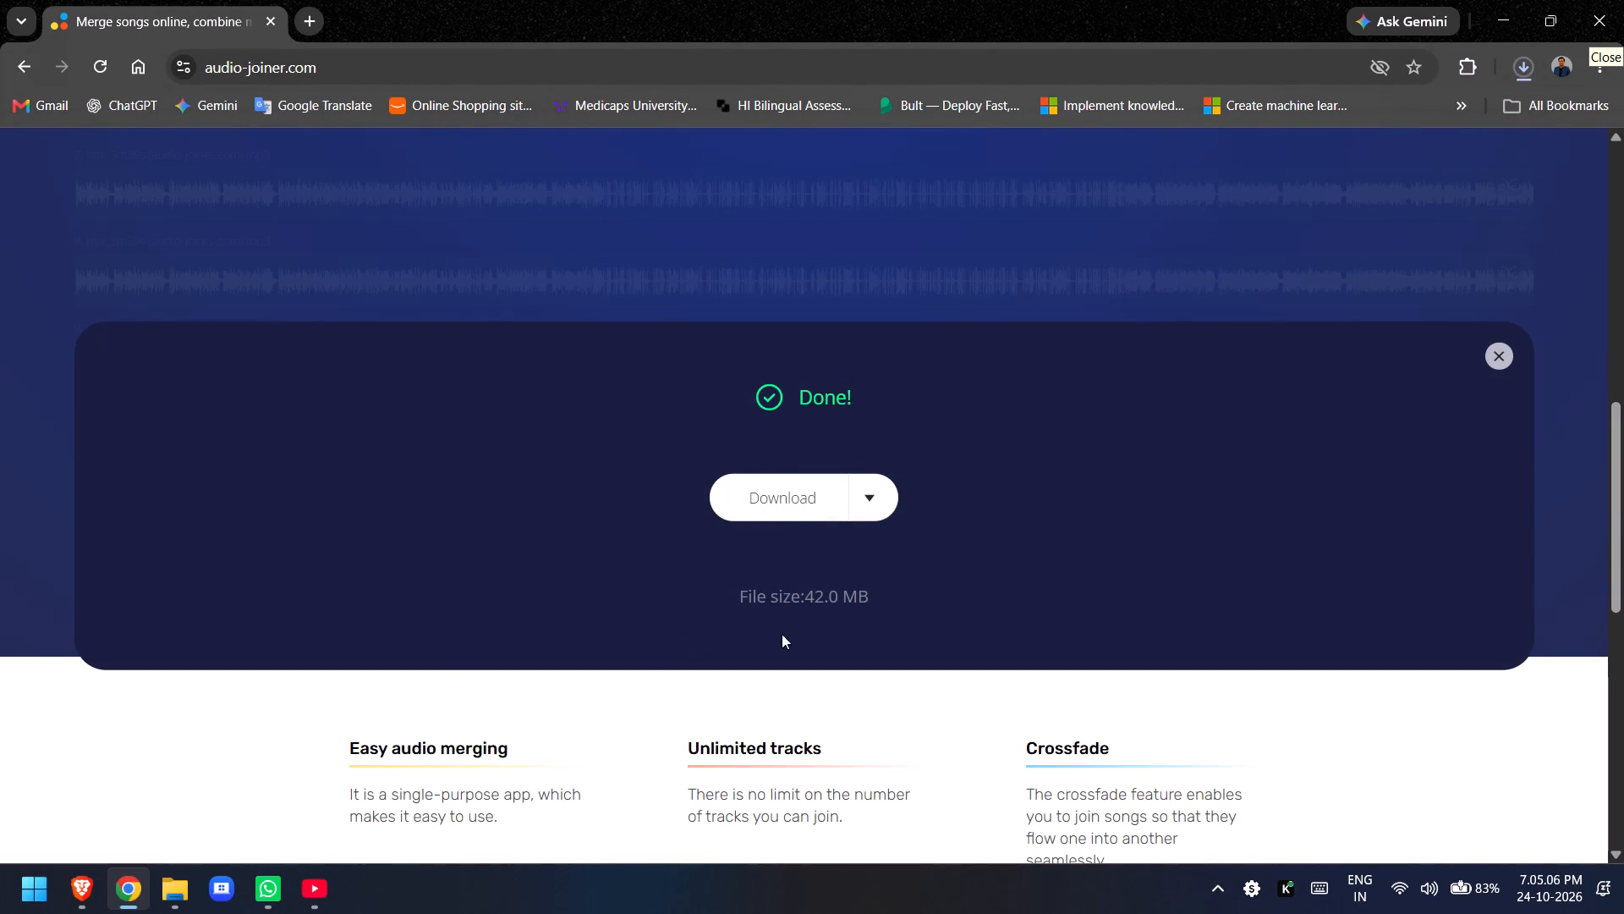
# Close the finished join result and return to the list of ten tracks.
pyautogui.click(305, 715)
pyautogui.click(1501, 367)
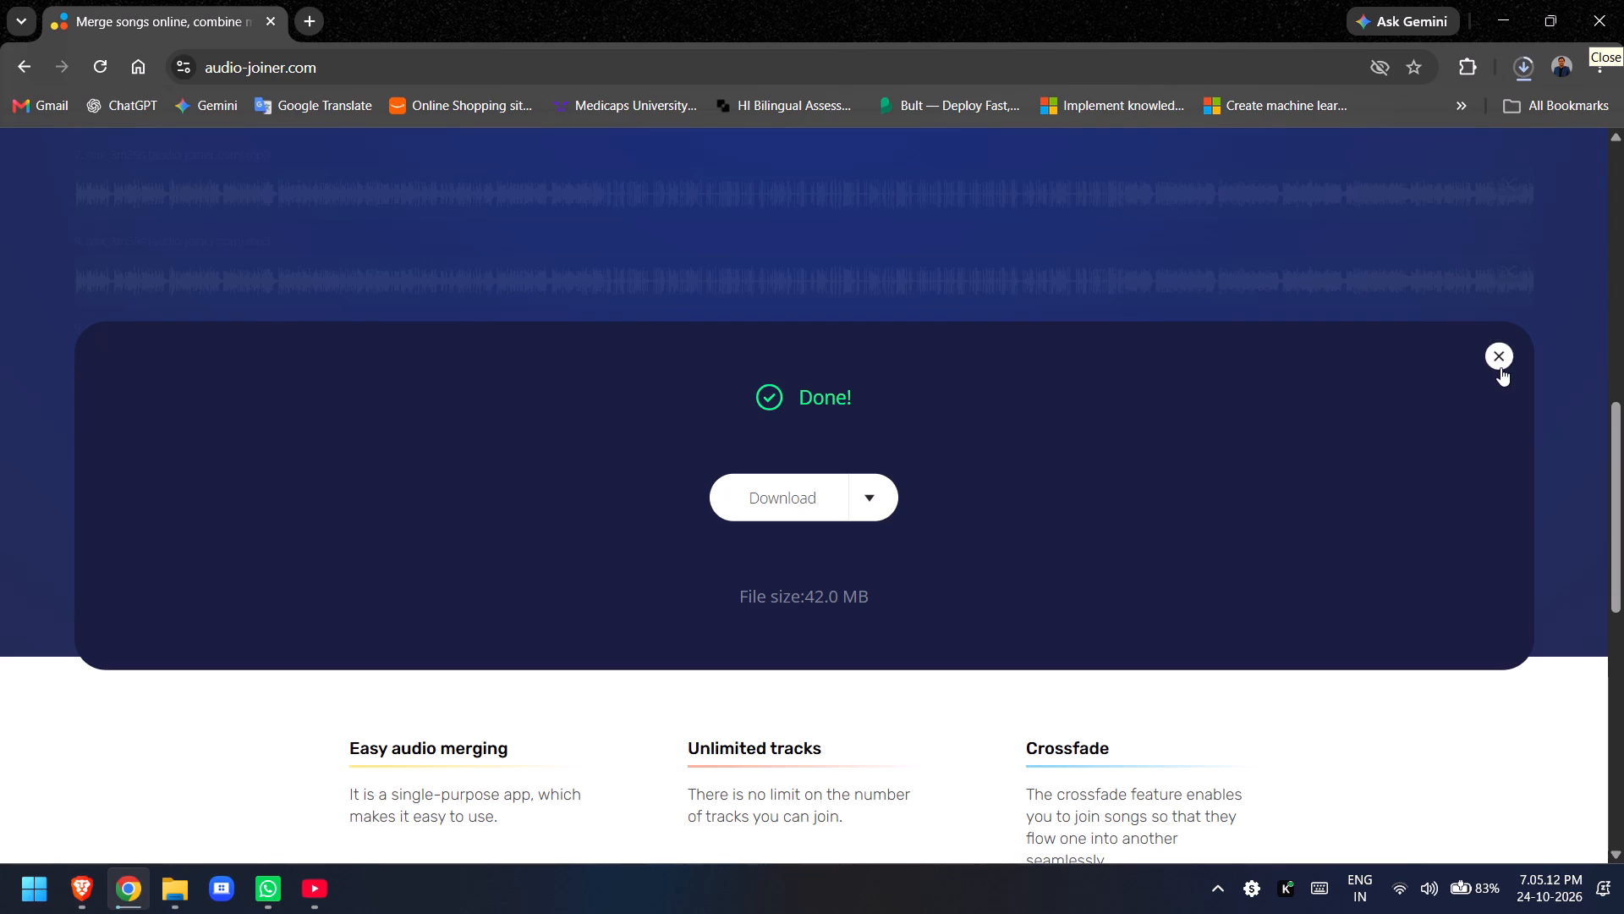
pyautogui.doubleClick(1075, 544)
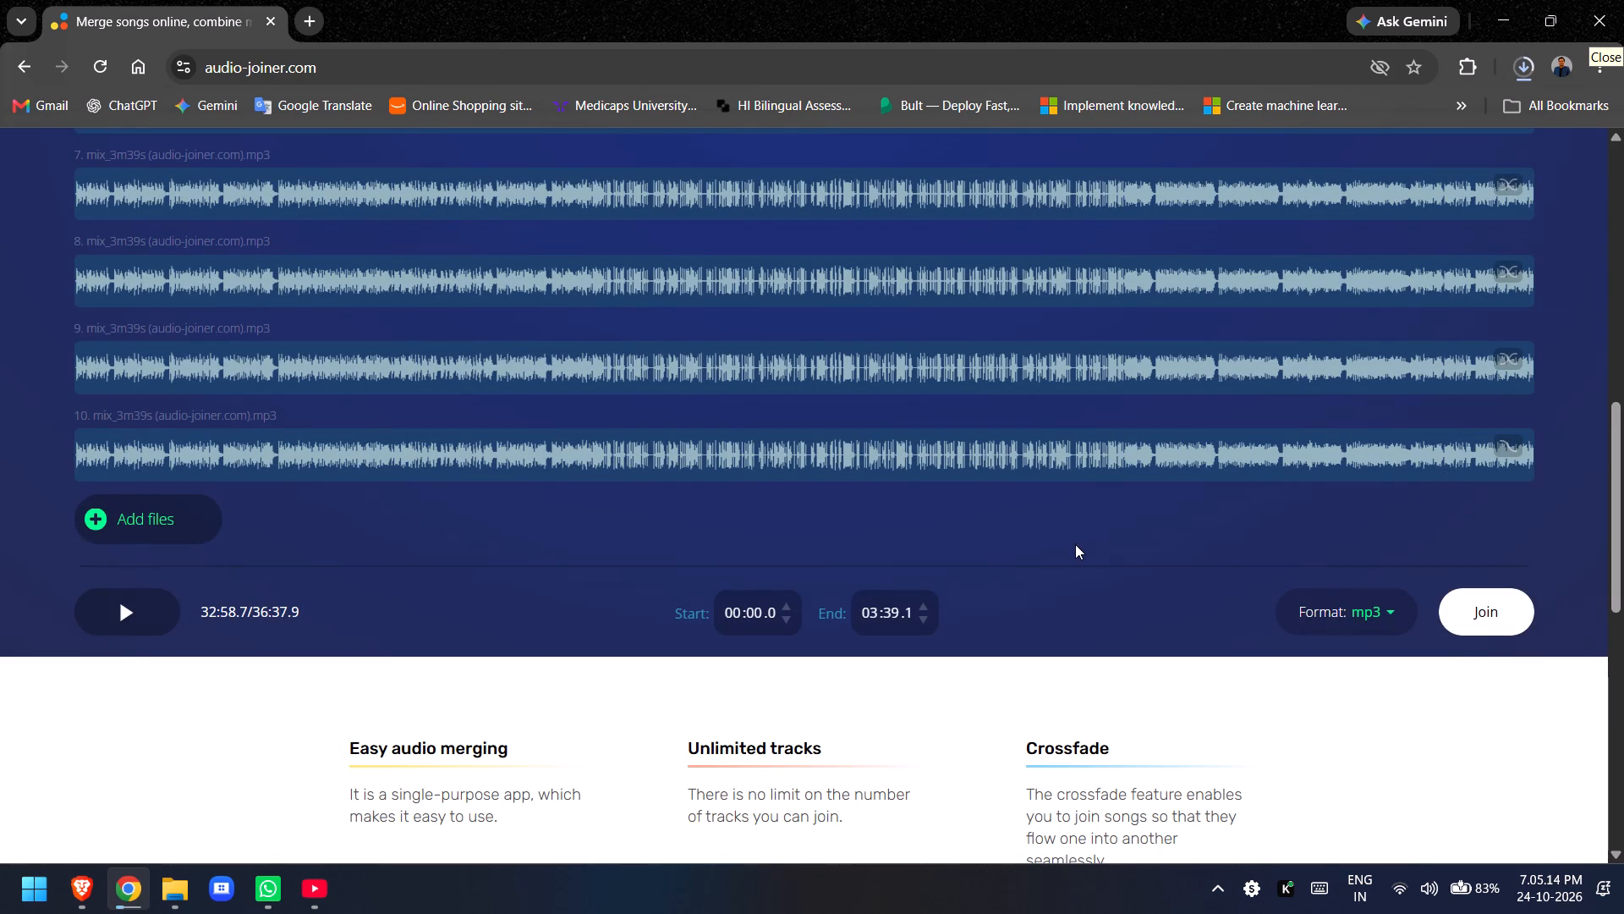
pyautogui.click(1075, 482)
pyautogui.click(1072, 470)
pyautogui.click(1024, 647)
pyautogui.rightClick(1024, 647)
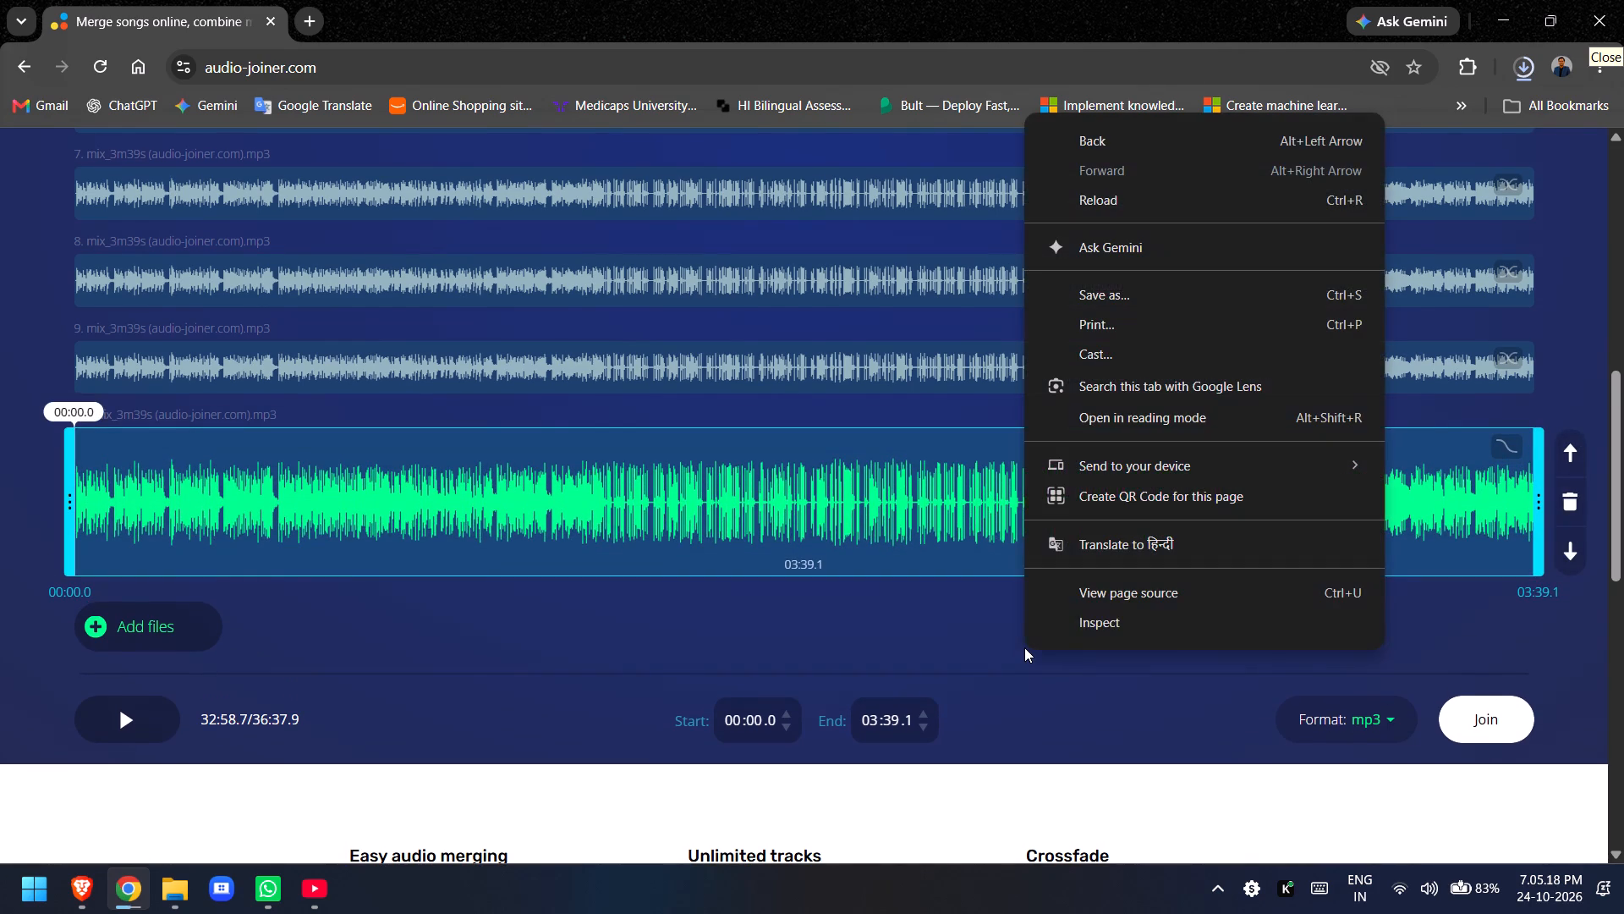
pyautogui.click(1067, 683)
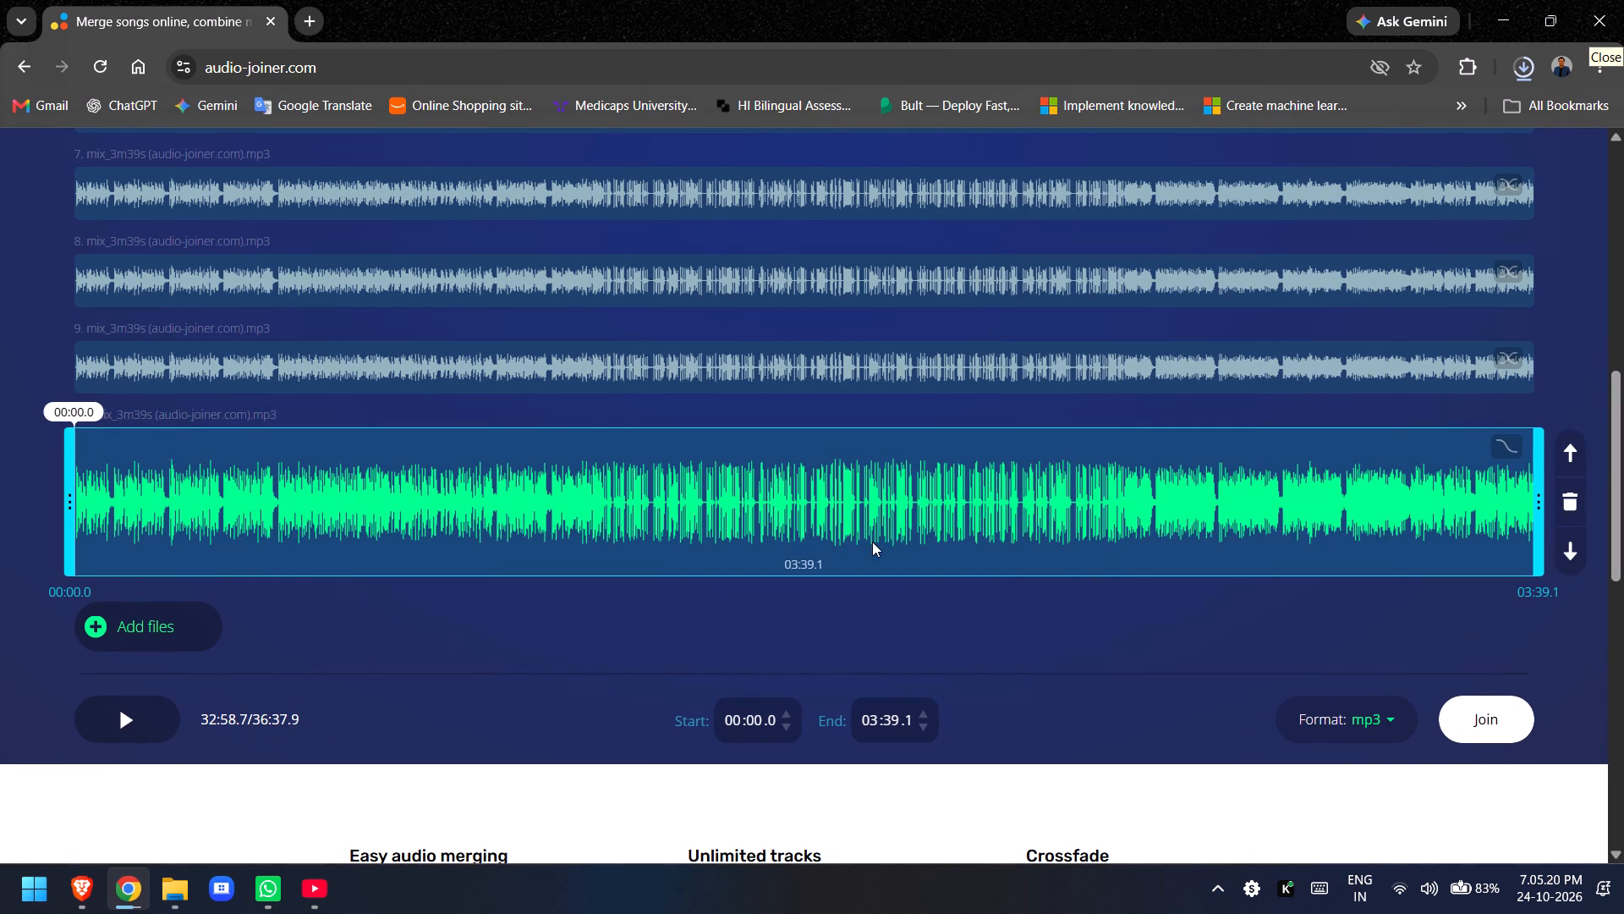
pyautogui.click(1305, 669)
# Close the ten-track project and confirm finishing the editing, leaving an empty joiner.
pyautogui.scroll(8, 1043, 641)
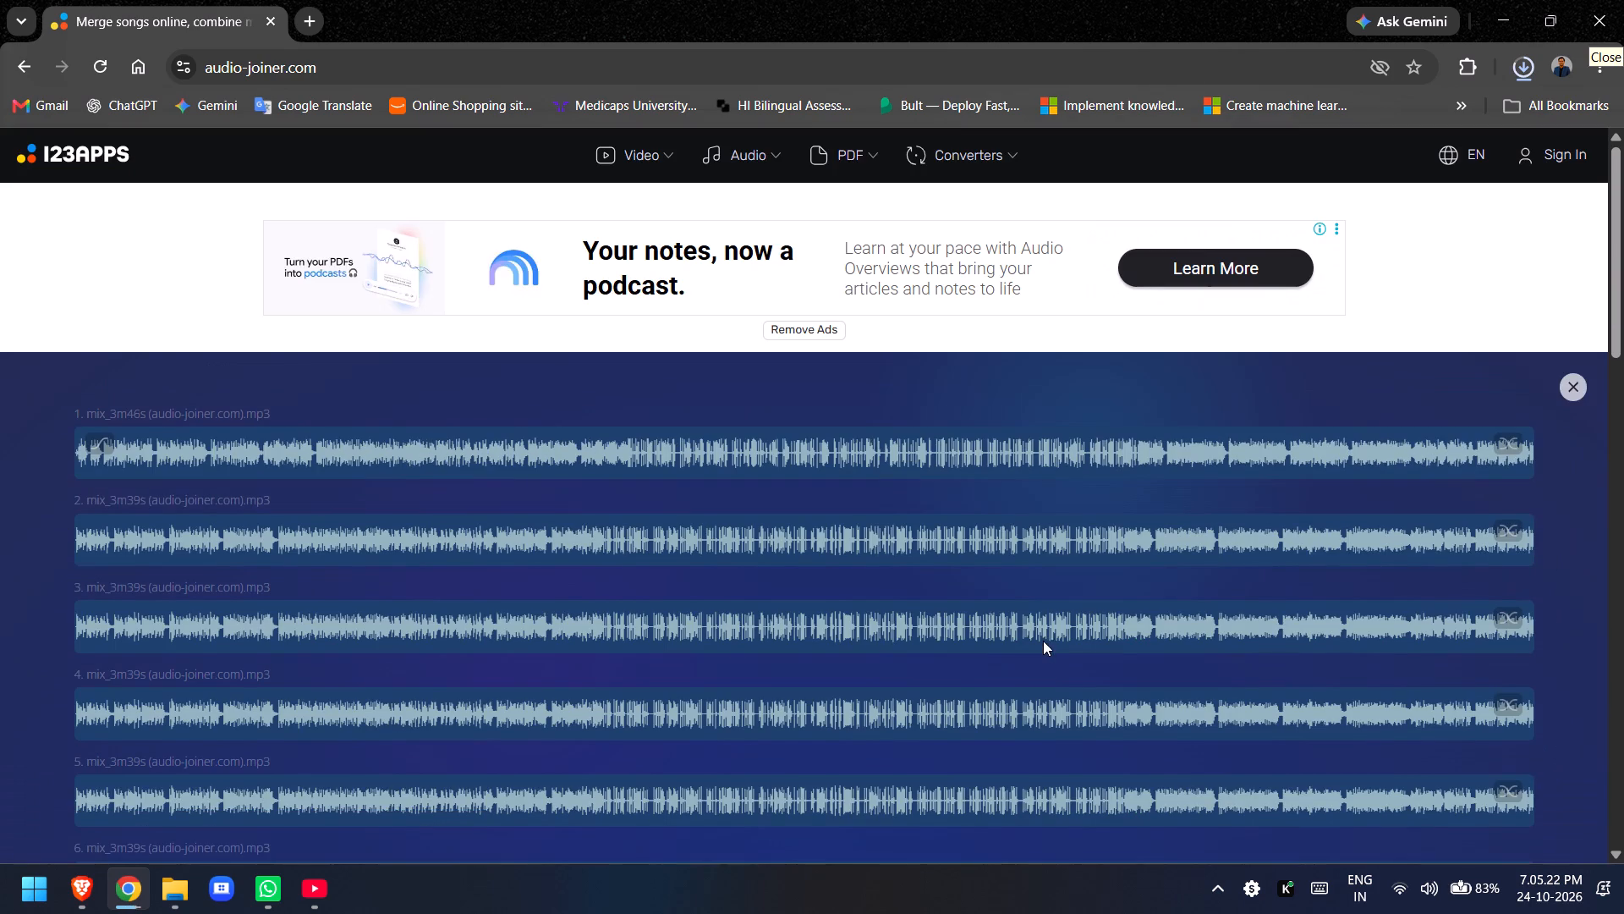
pyautogui.click(1565, 375)
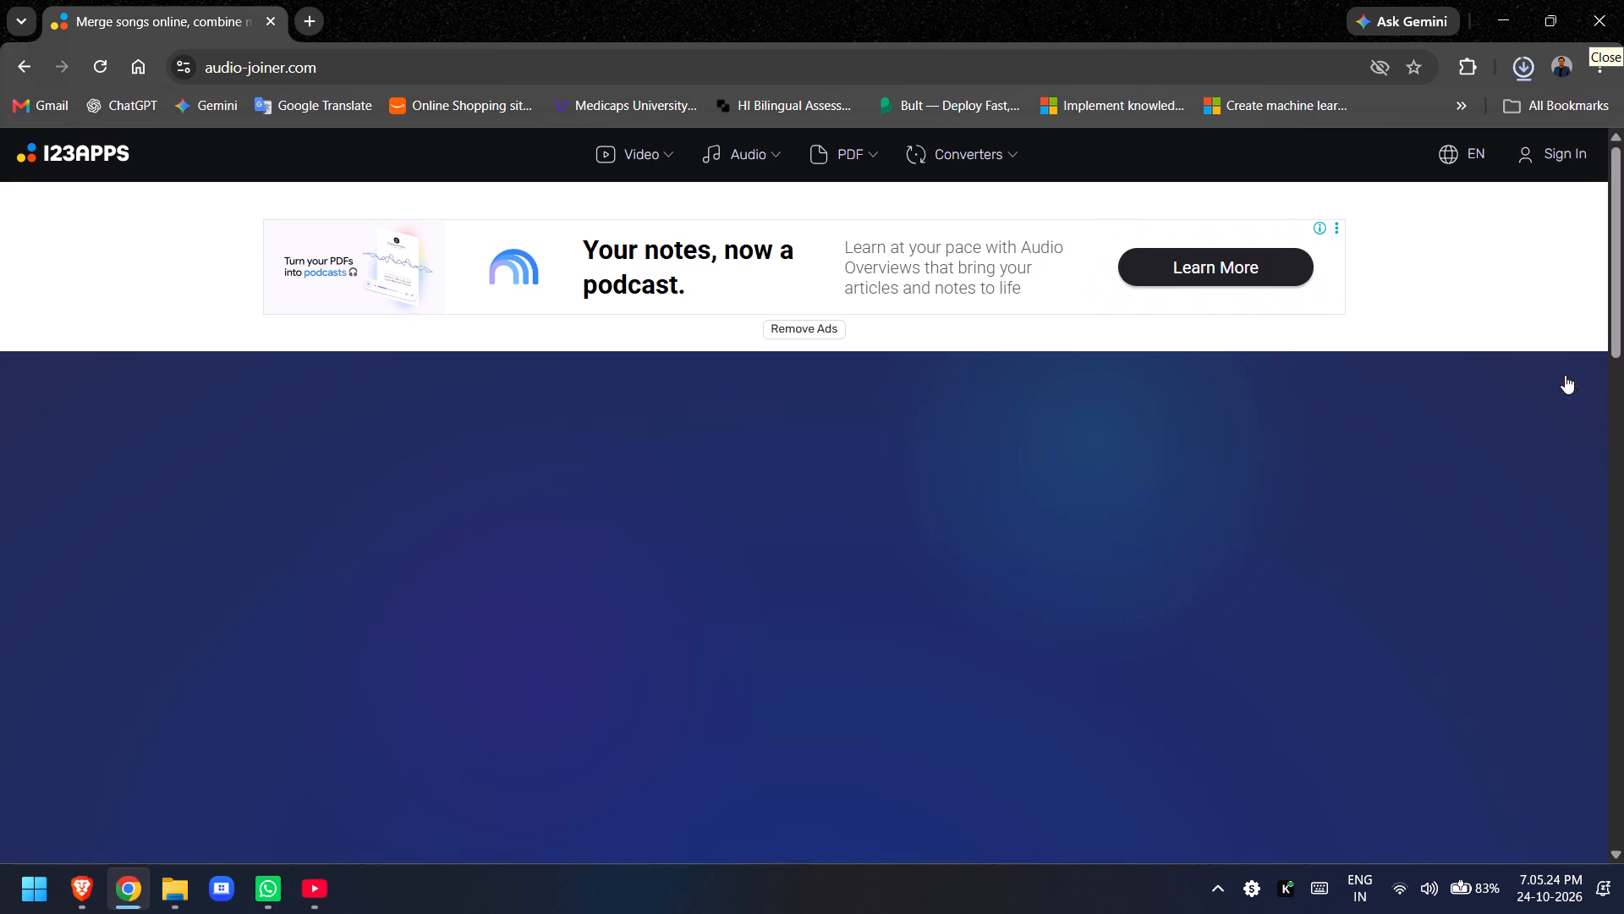
pyautogui.hscroll(8, 1009, 644)
pyautogui.scroll(8, 1009, 644)
pyautogui.hscroll(3, 1009, 644)
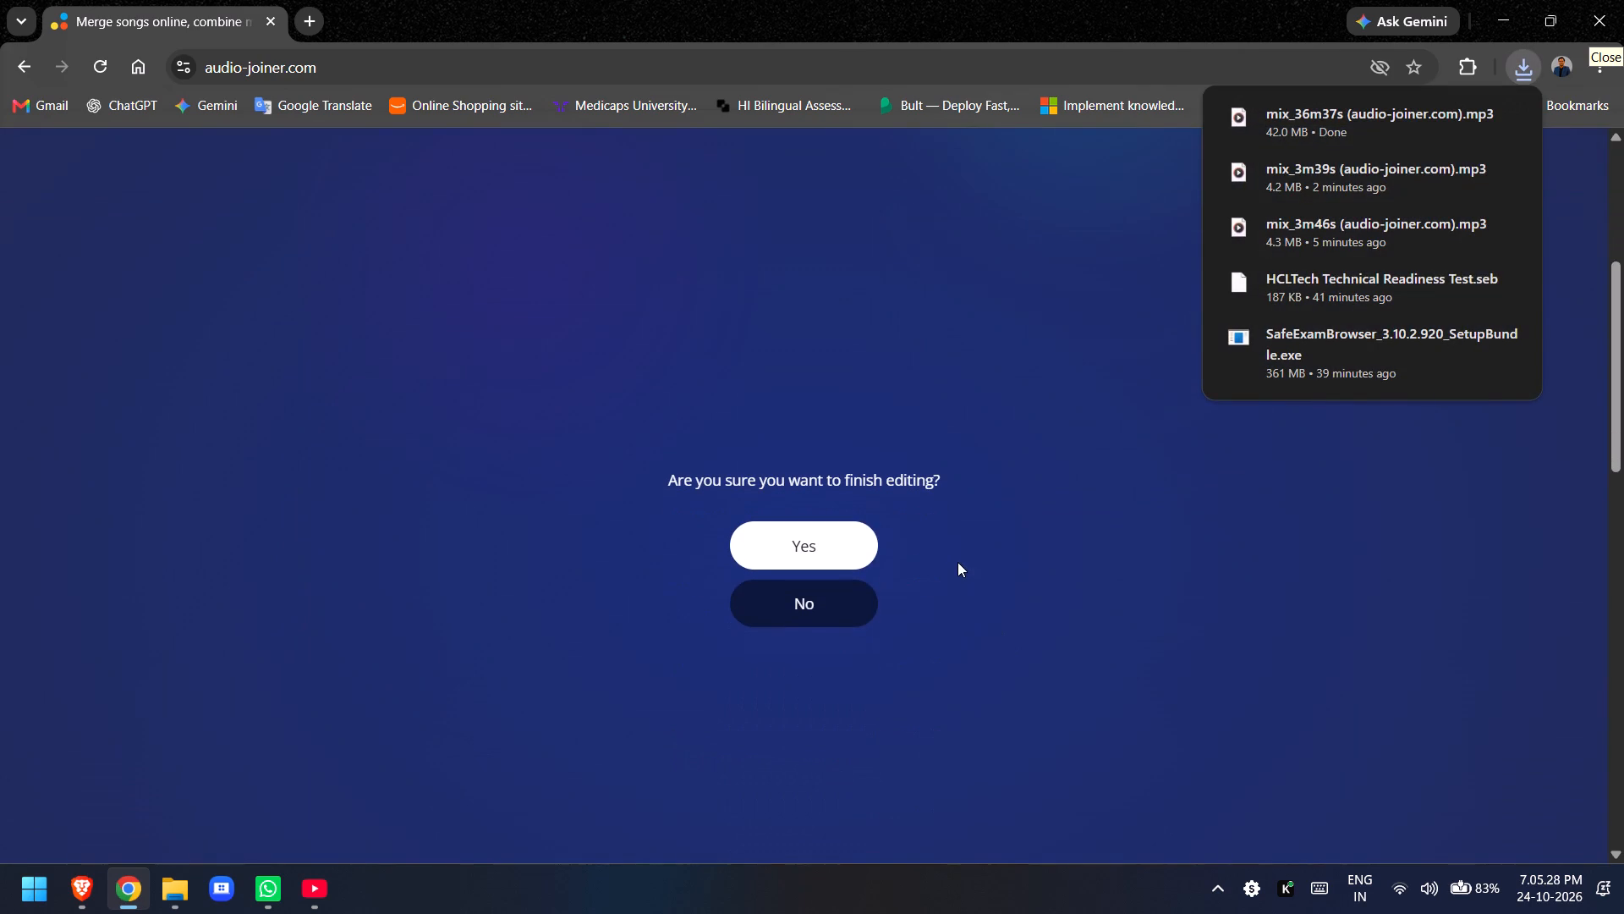
pyautogui.click(820, 535)
pyautogui.scroll(9, 837, 440)
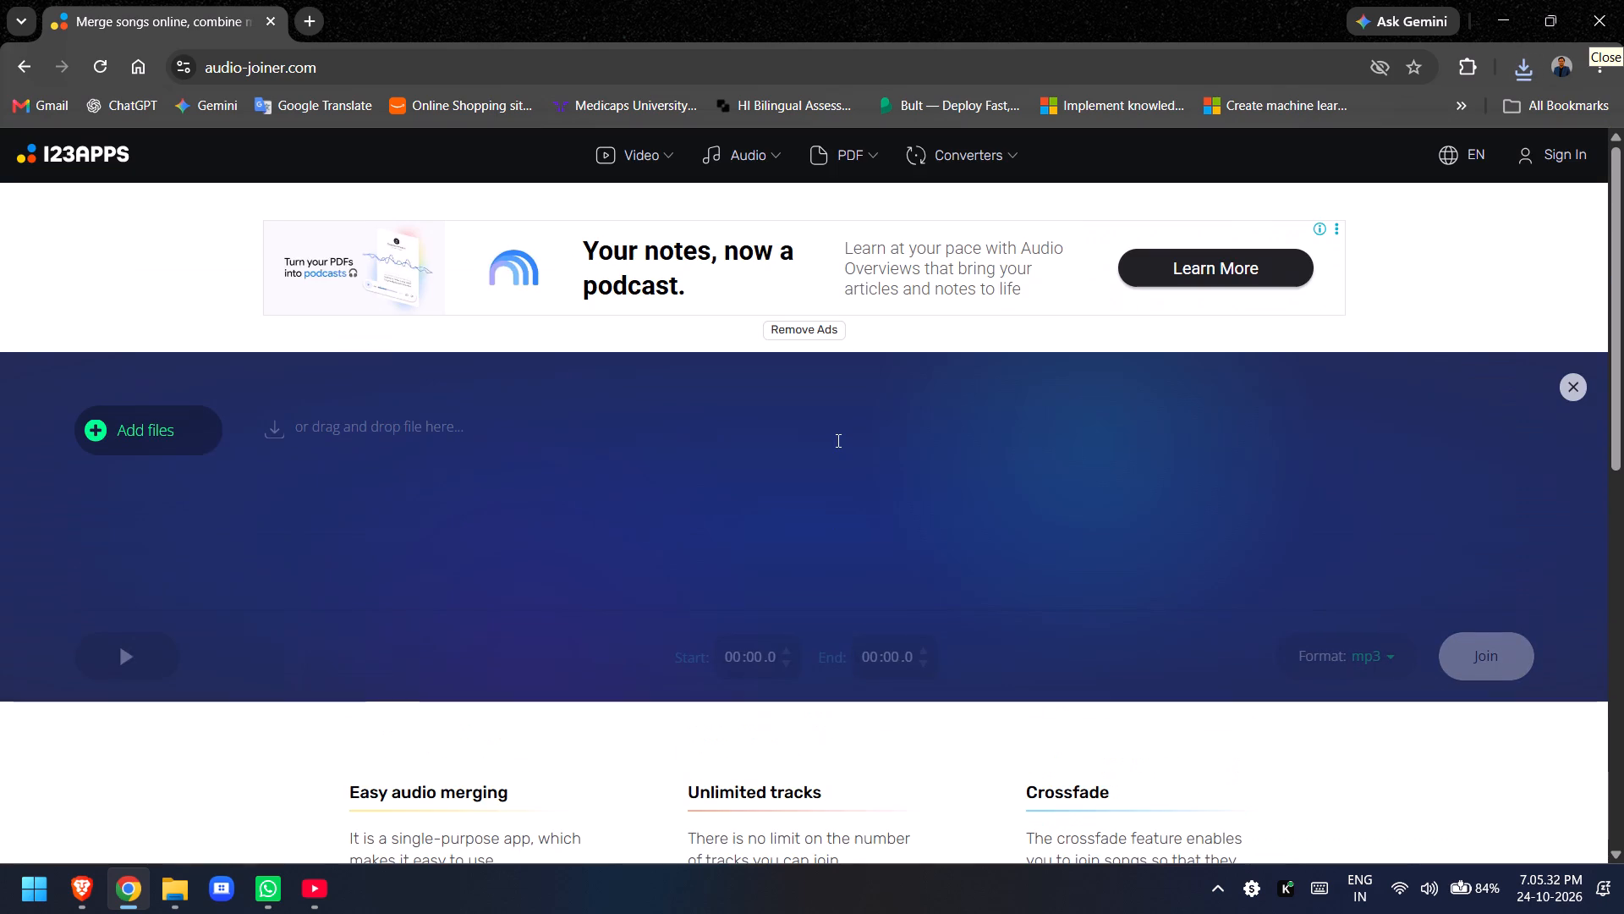
# Add the joined mix_36m37s (audio-joiner.com) file from the Downloads folder as the first track.
pyautogui.click(131, 437)
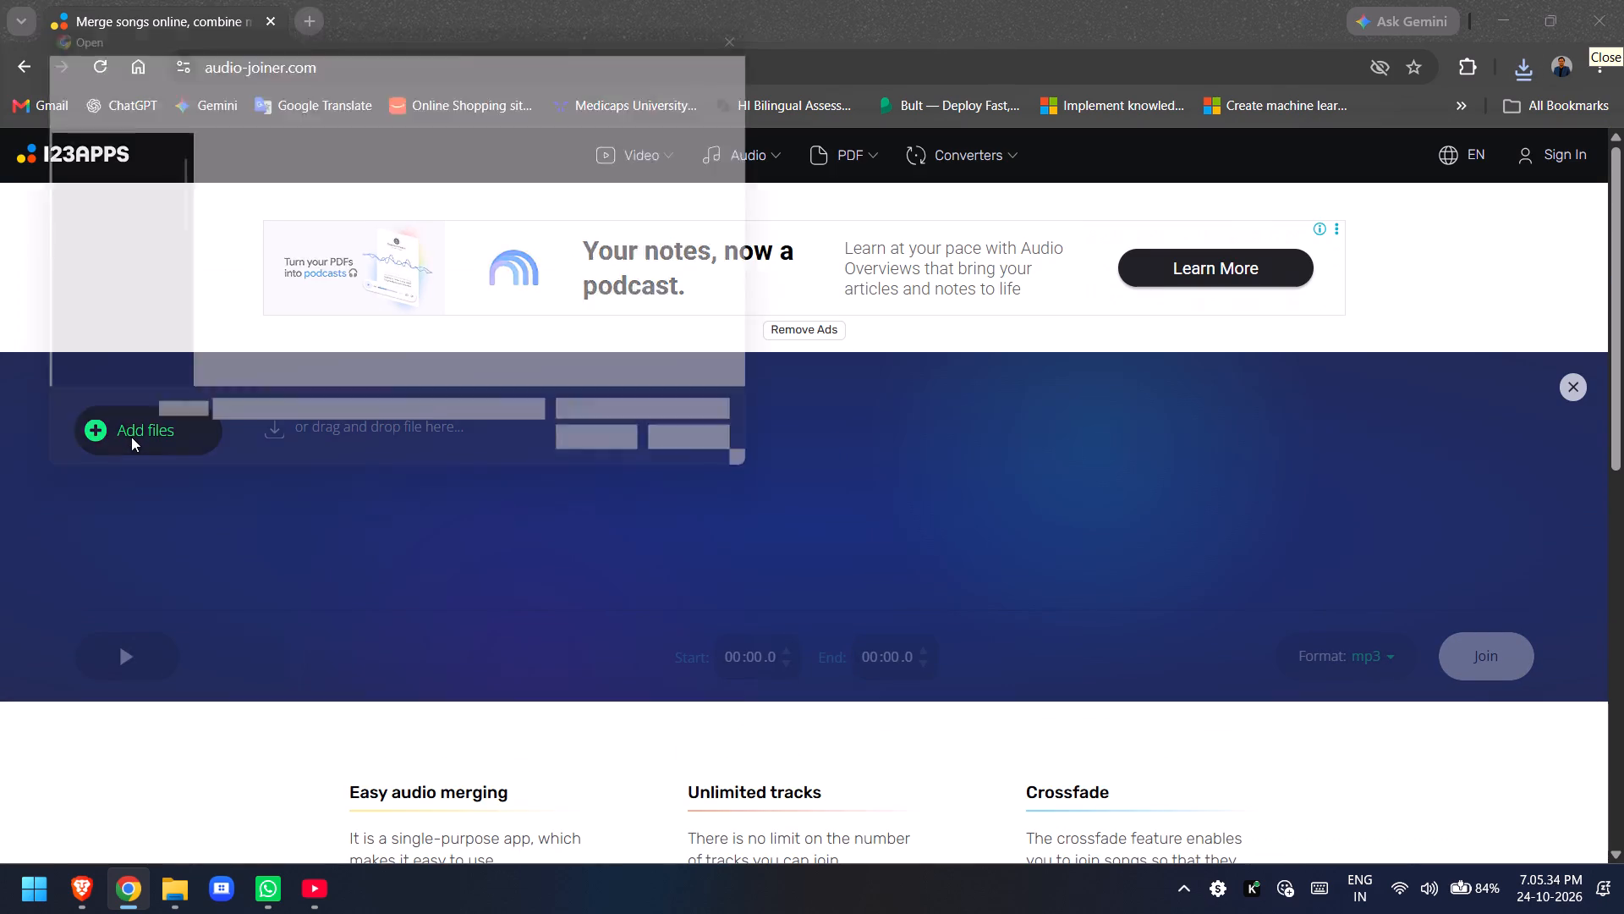
pyautogui.click(292, 221)
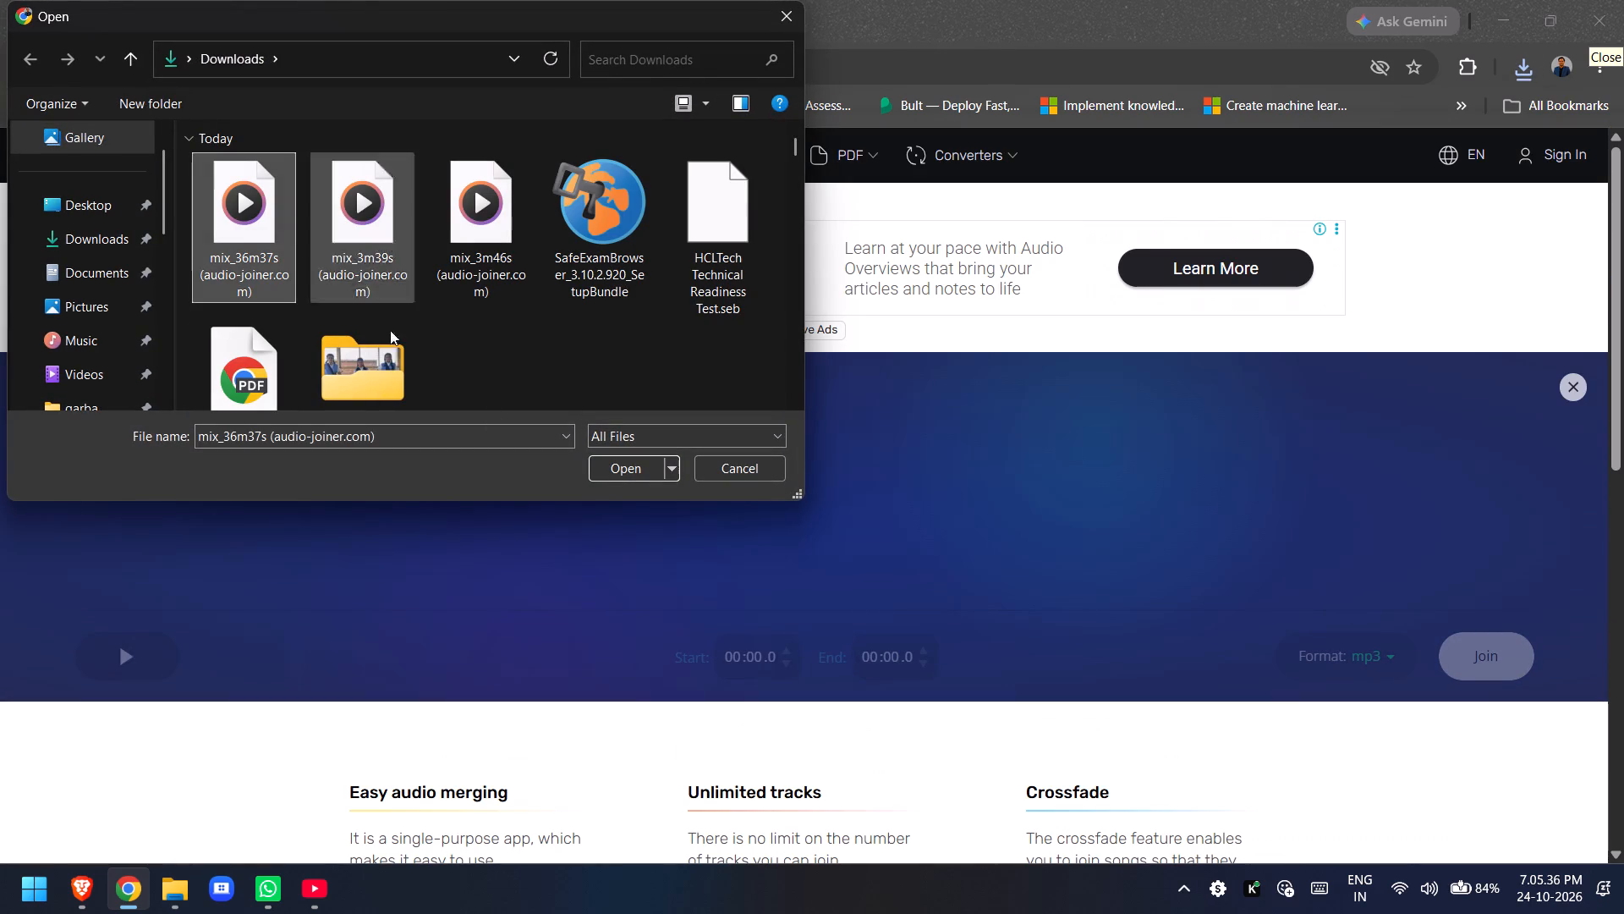
pyautogui.click(628, 474)
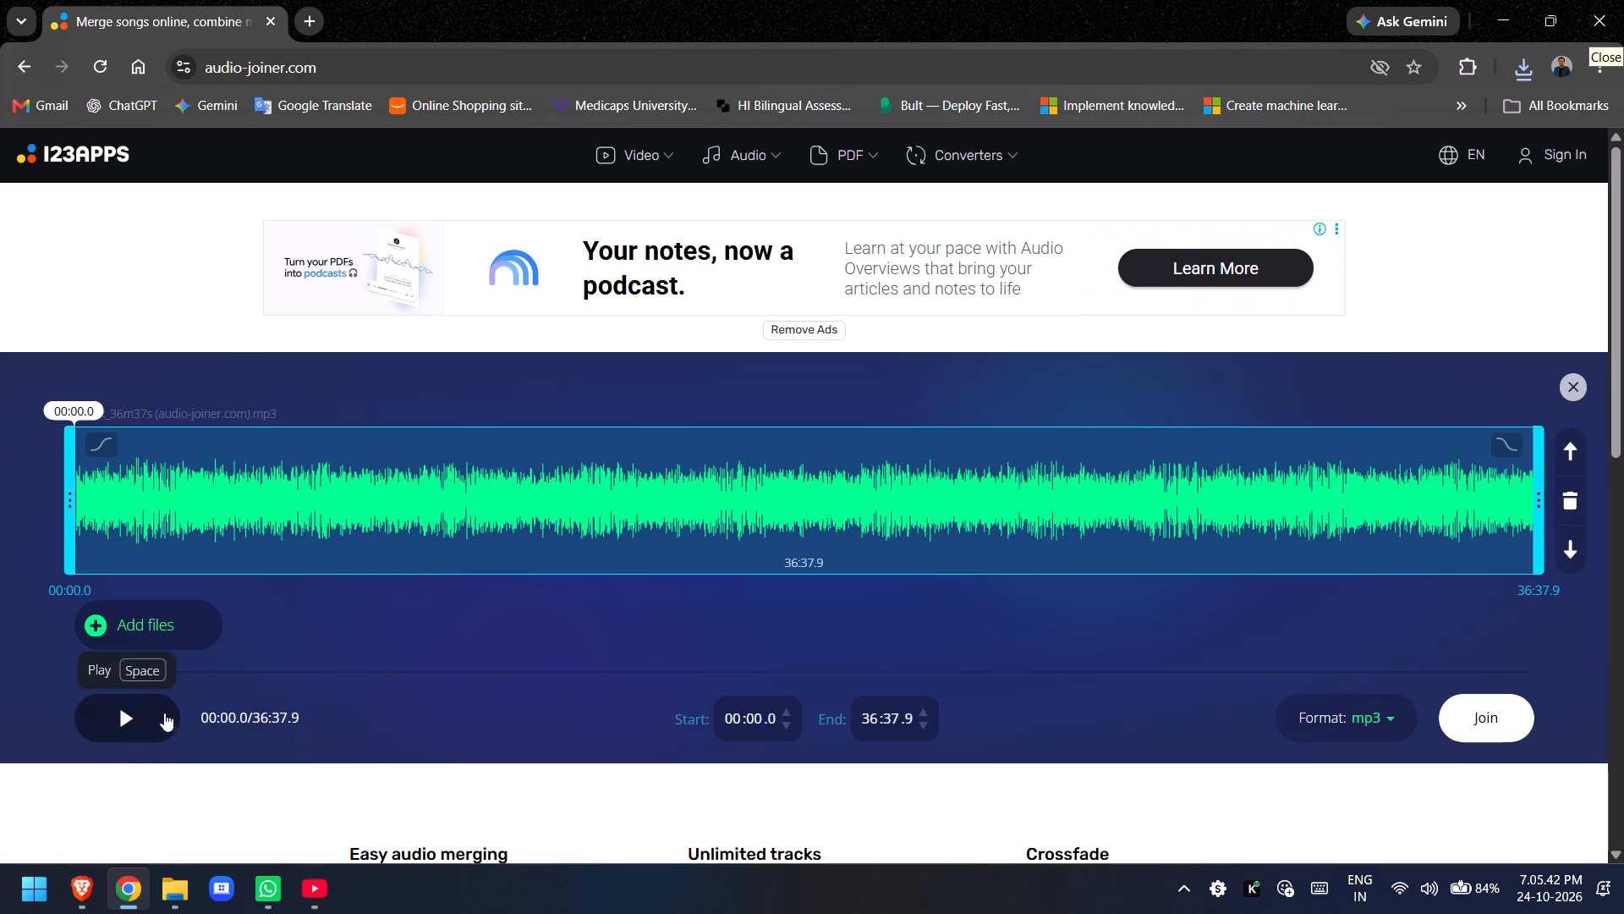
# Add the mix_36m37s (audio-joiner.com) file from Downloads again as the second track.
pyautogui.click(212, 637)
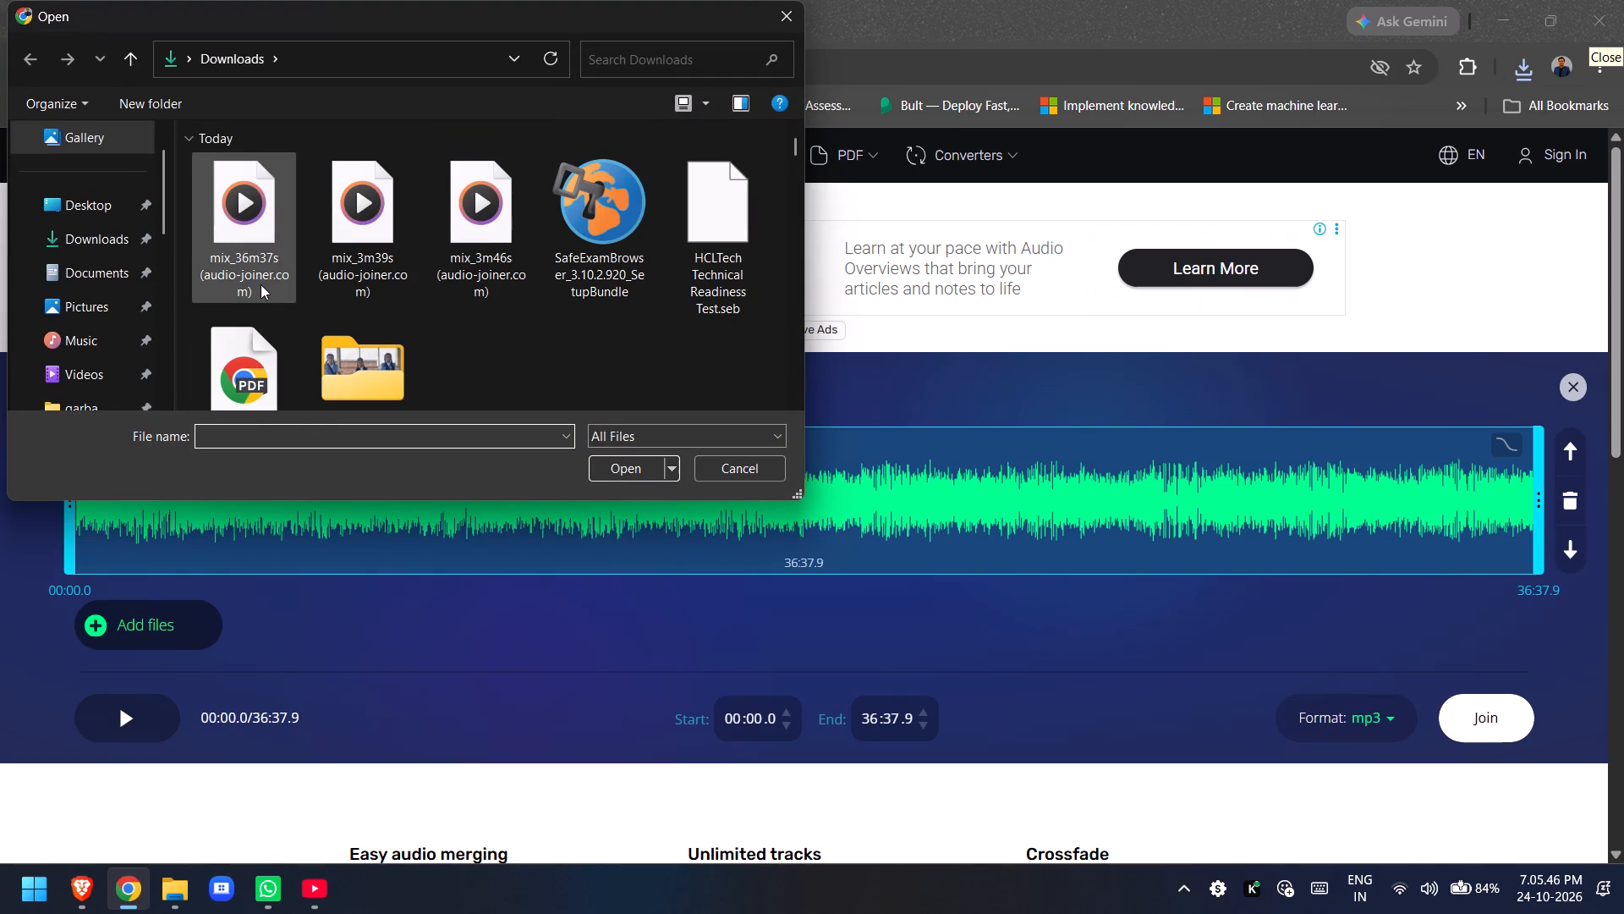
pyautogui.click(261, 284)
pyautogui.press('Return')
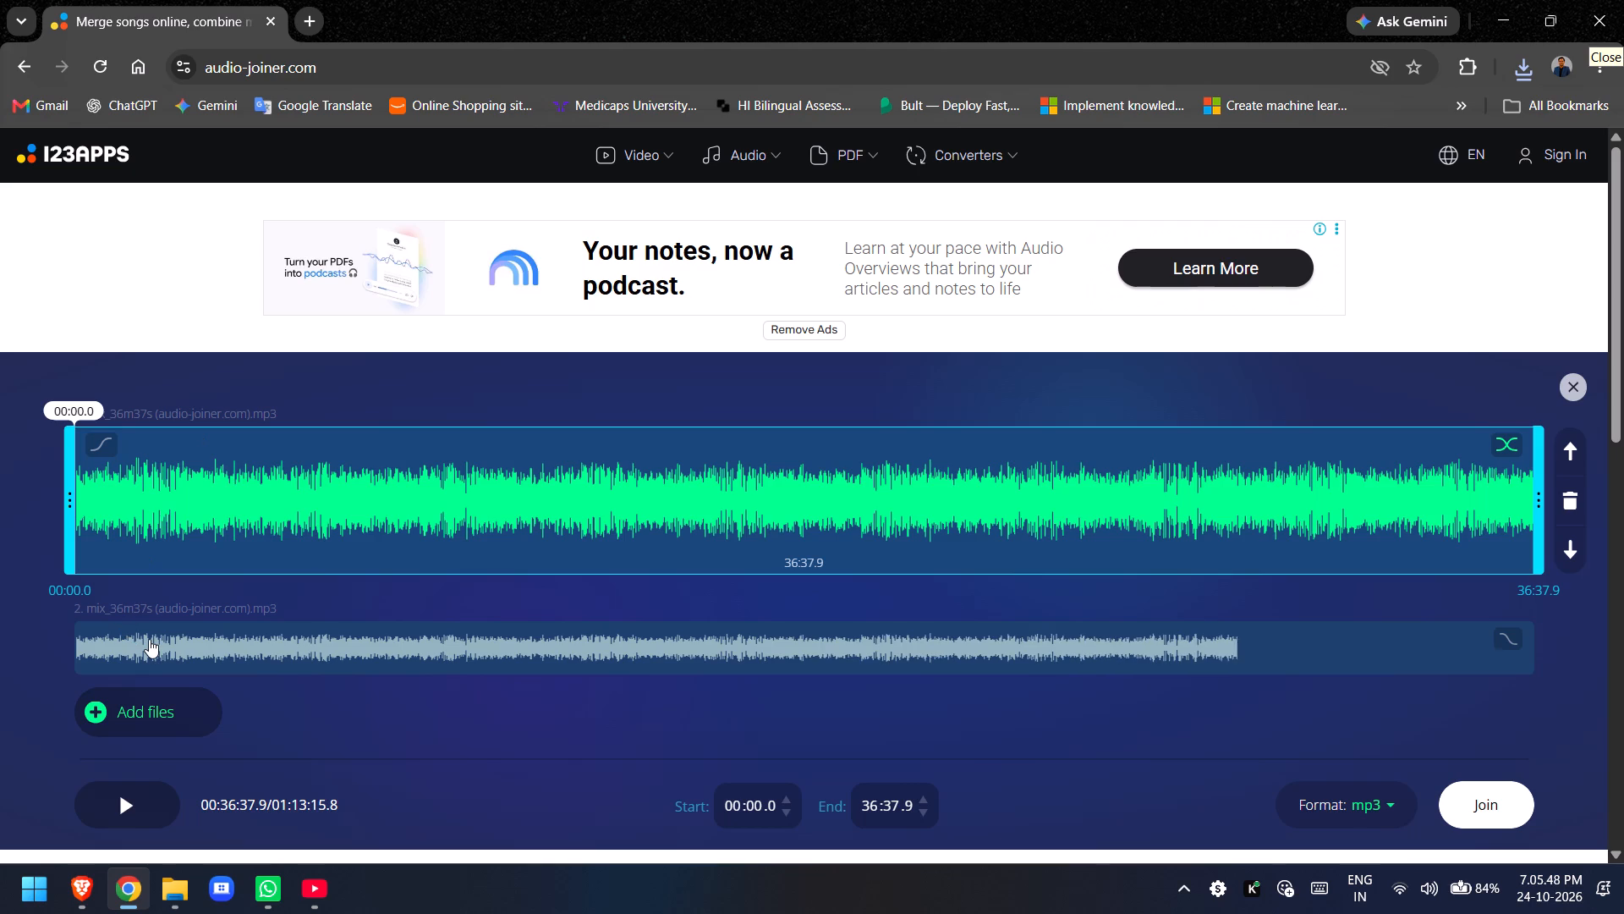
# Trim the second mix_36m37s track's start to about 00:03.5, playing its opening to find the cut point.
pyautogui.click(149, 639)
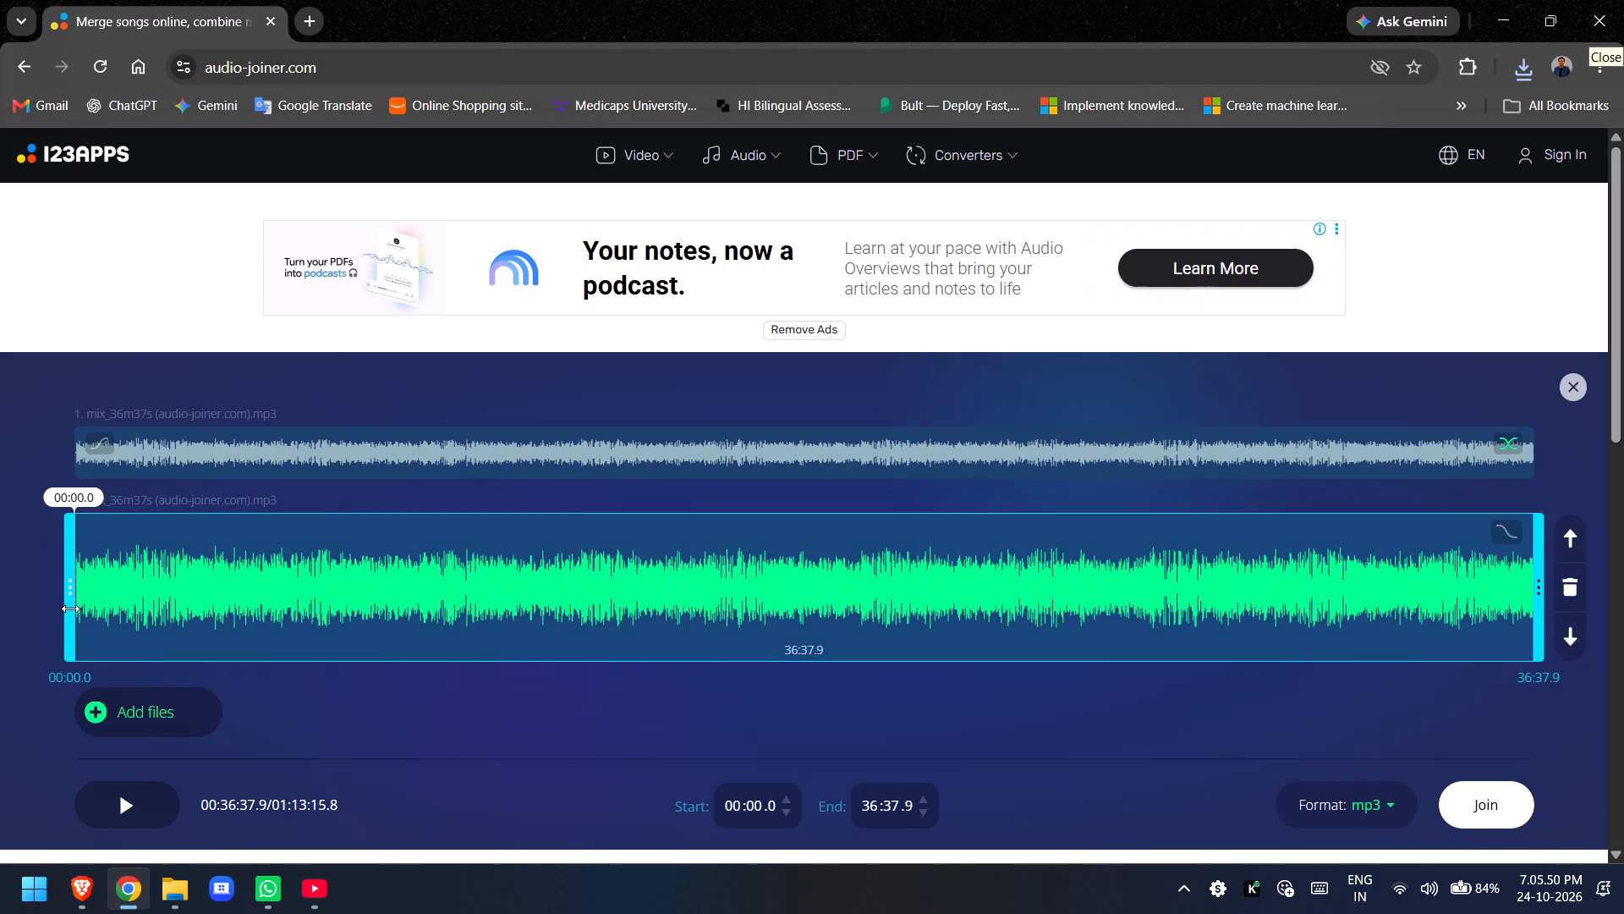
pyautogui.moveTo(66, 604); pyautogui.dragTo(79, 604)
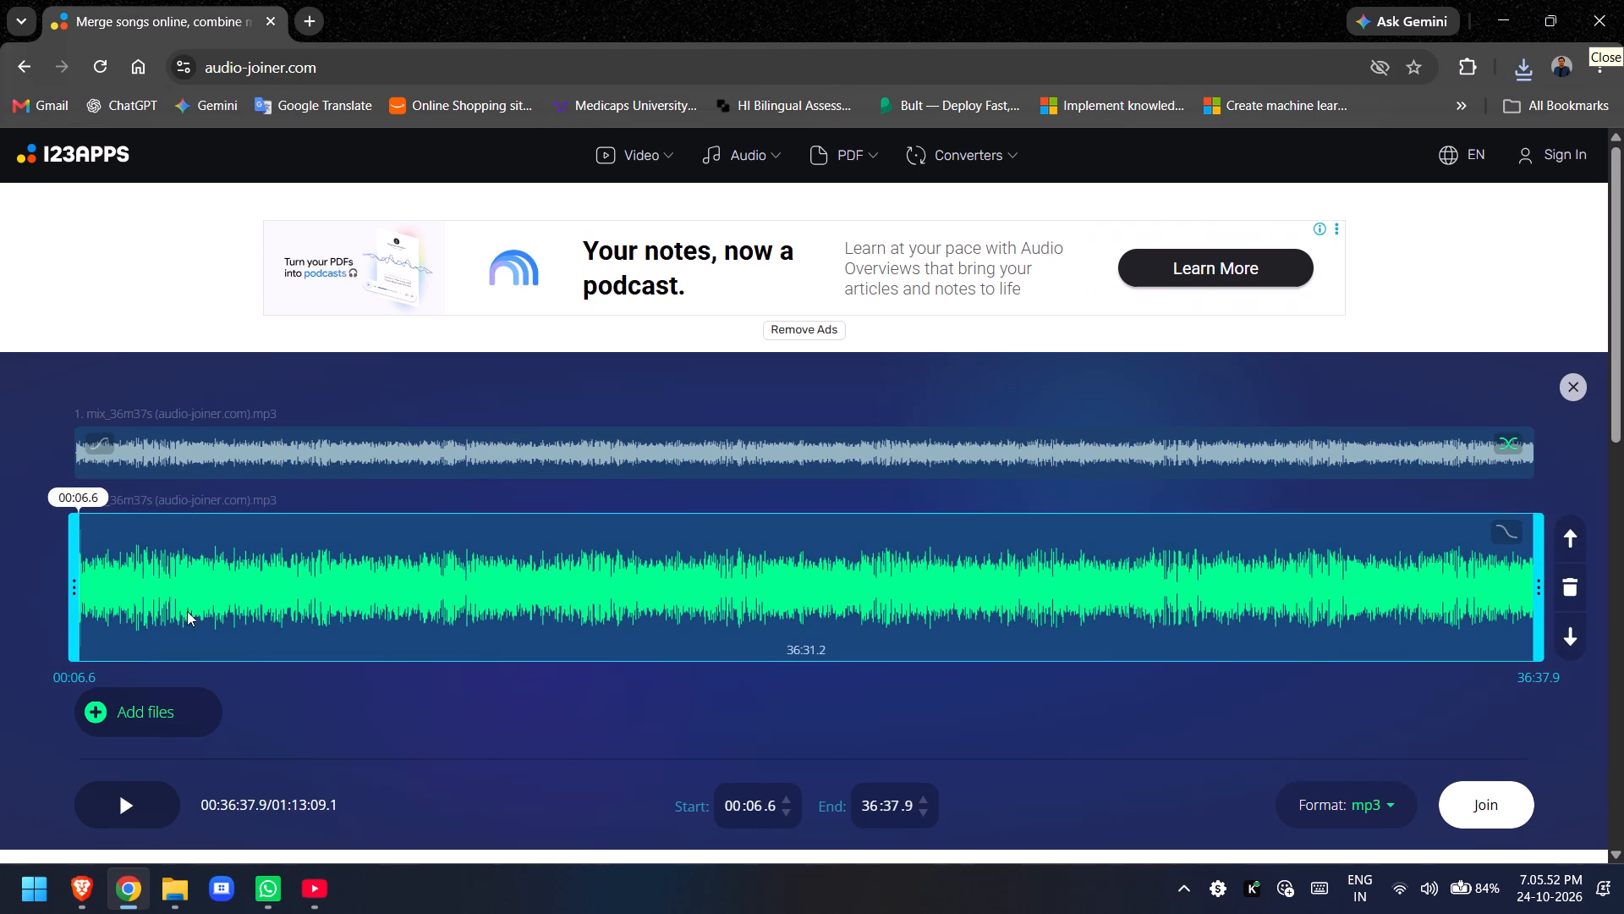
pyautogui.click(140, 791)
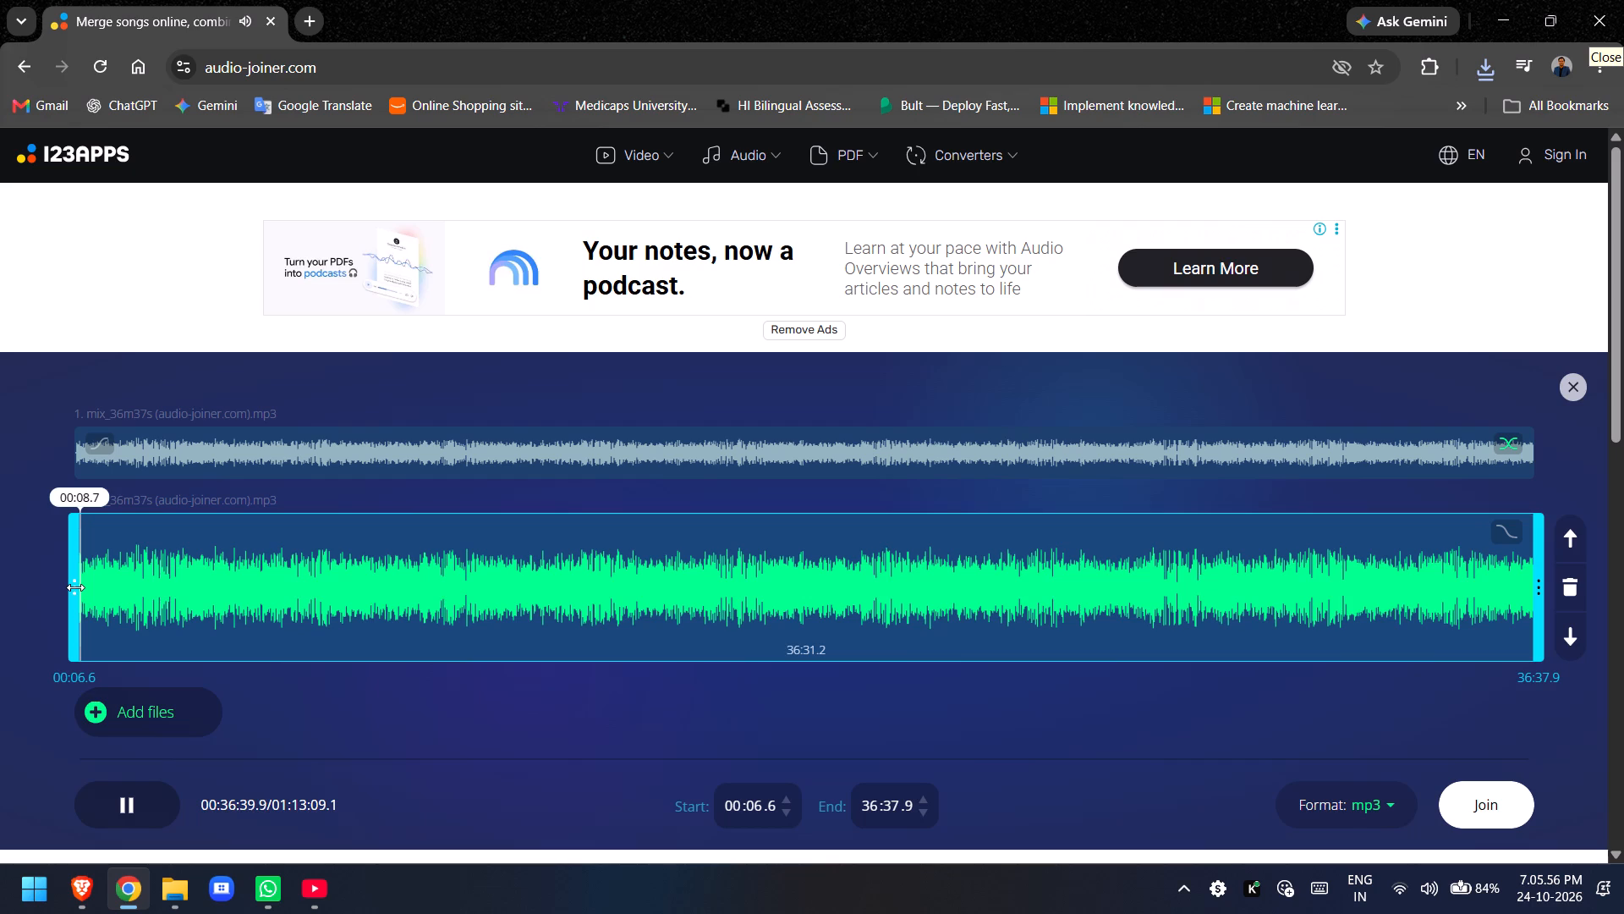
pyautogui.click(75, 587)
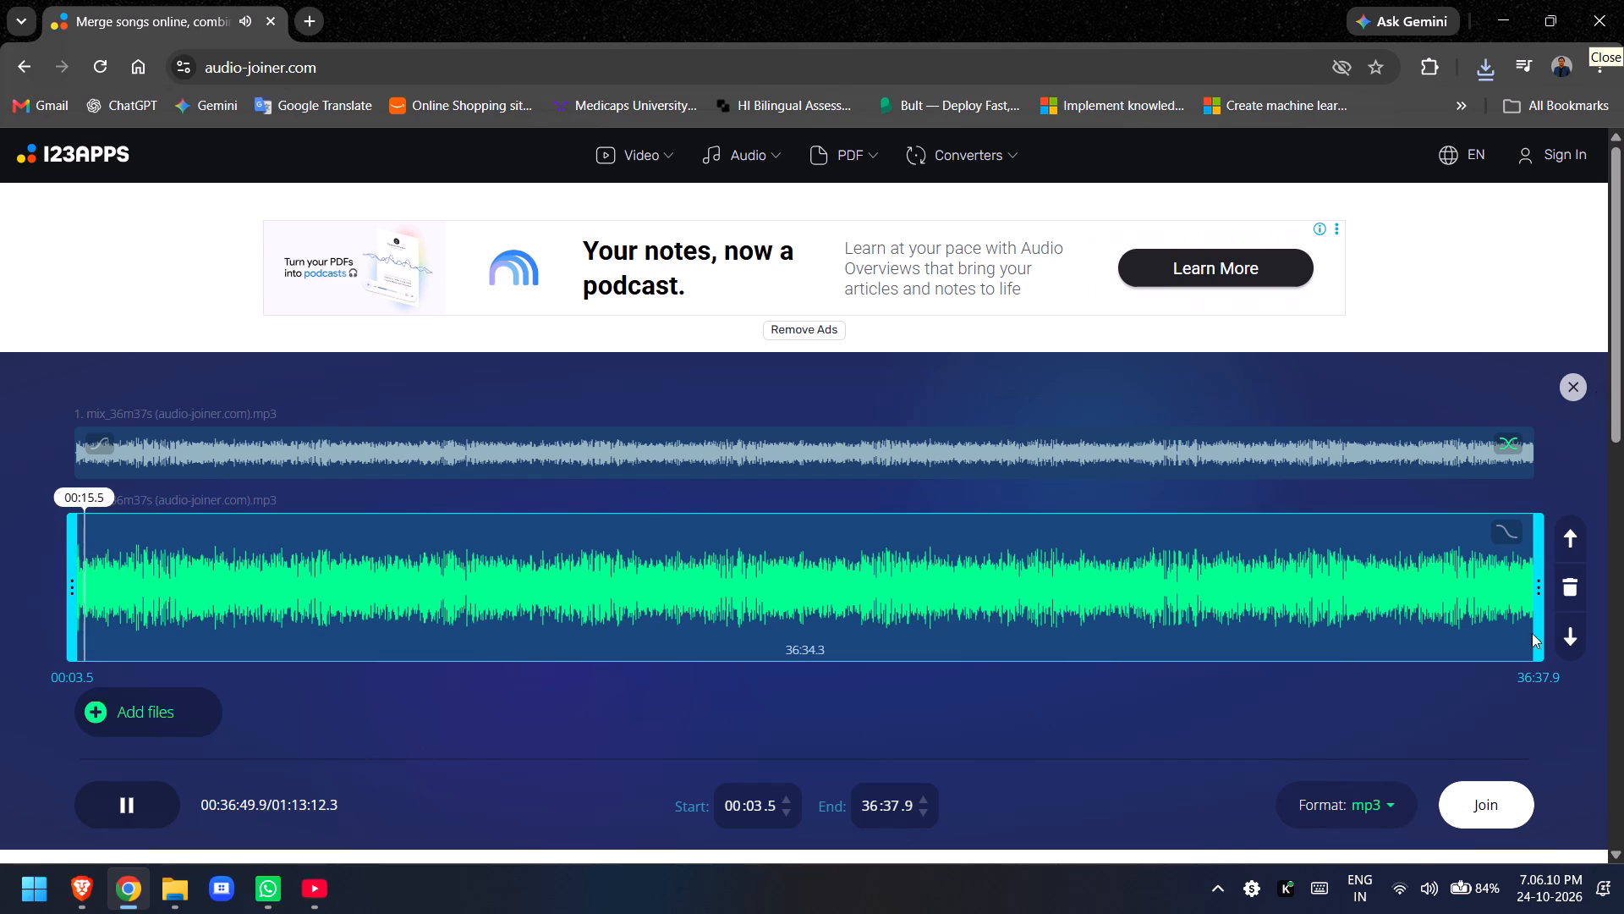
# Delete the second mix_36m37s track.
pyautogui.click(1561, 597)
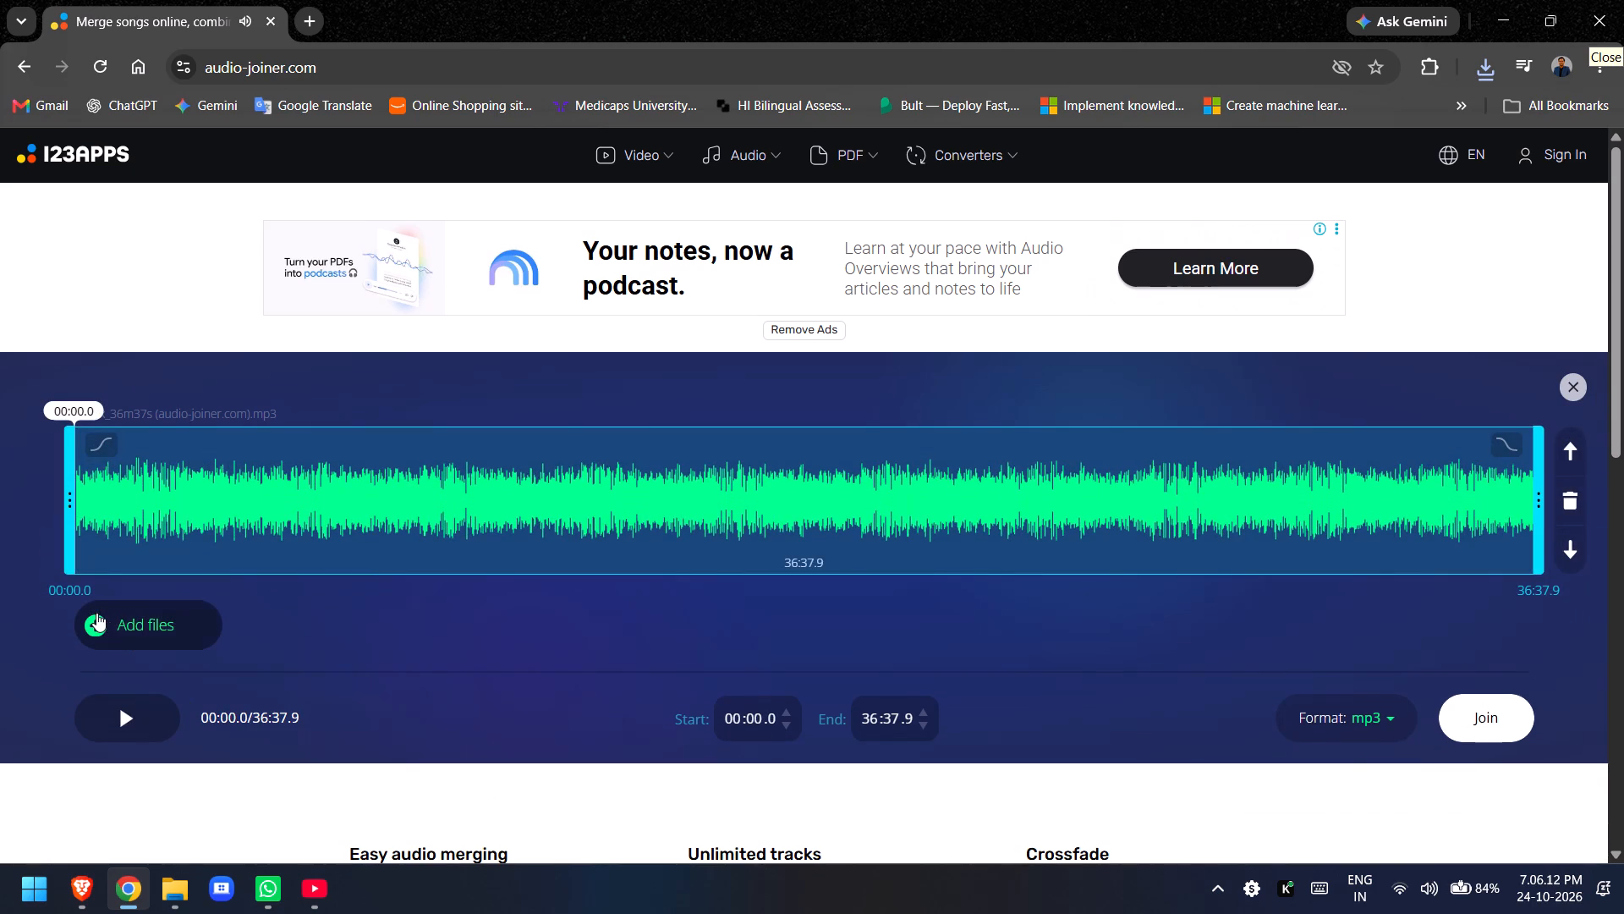
# Add the mix_3m39s (audio-joiner.com) file from Downloads twice, as tracks 2 and 3.
pyautogui.click(135, 621)
pyautogui.click(303, 234)
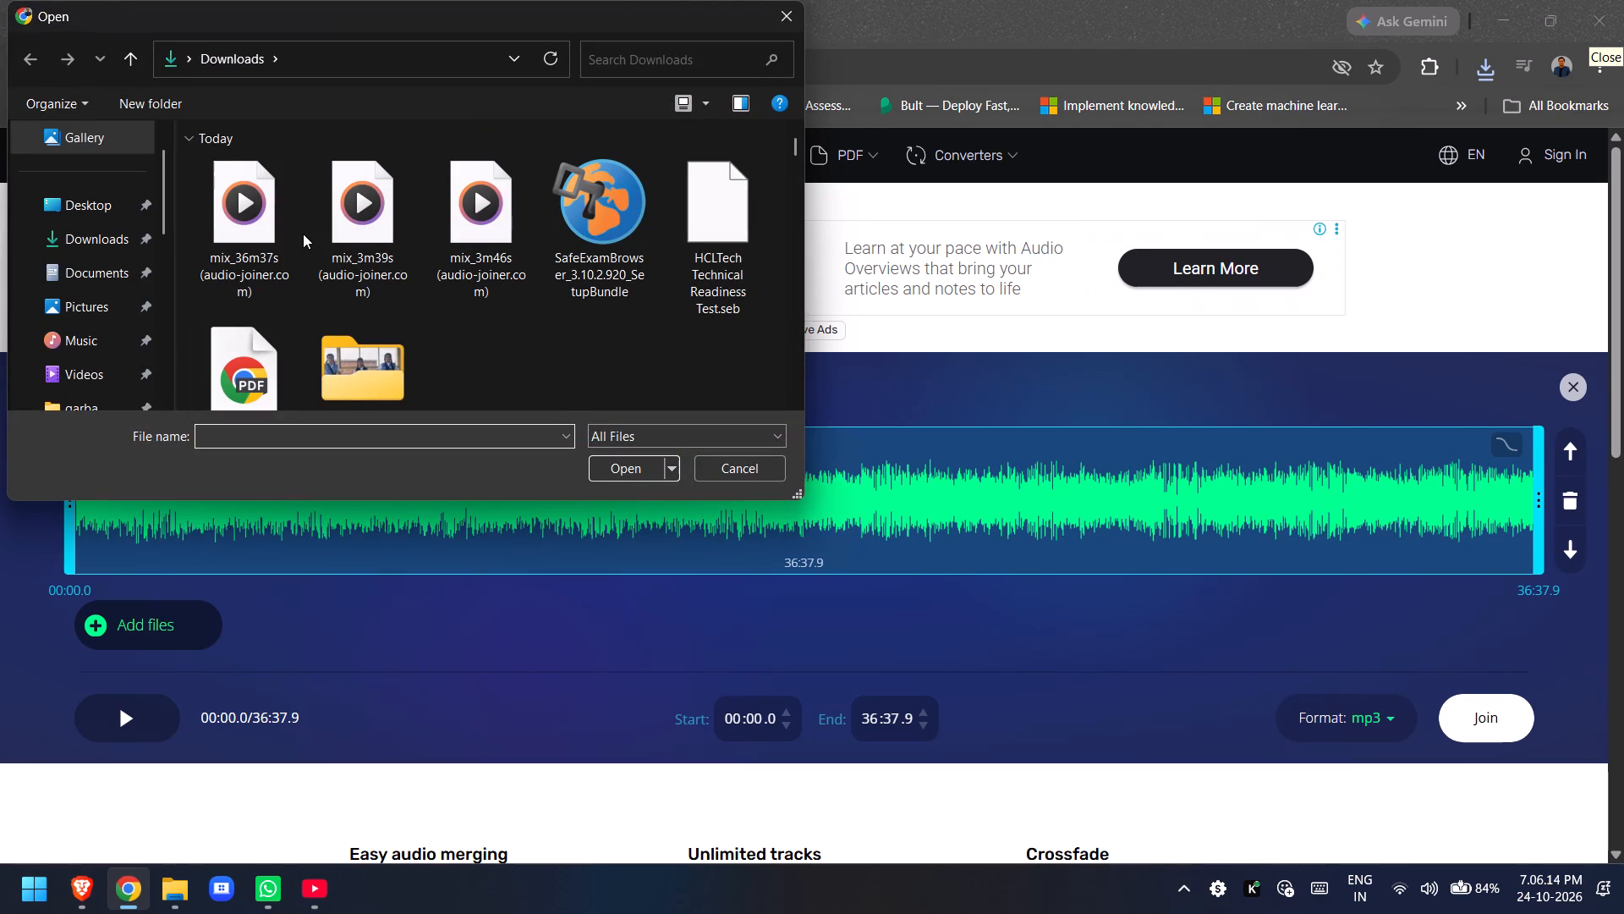
pyautogui.click(343, 243)
pyautogui.press('Return')
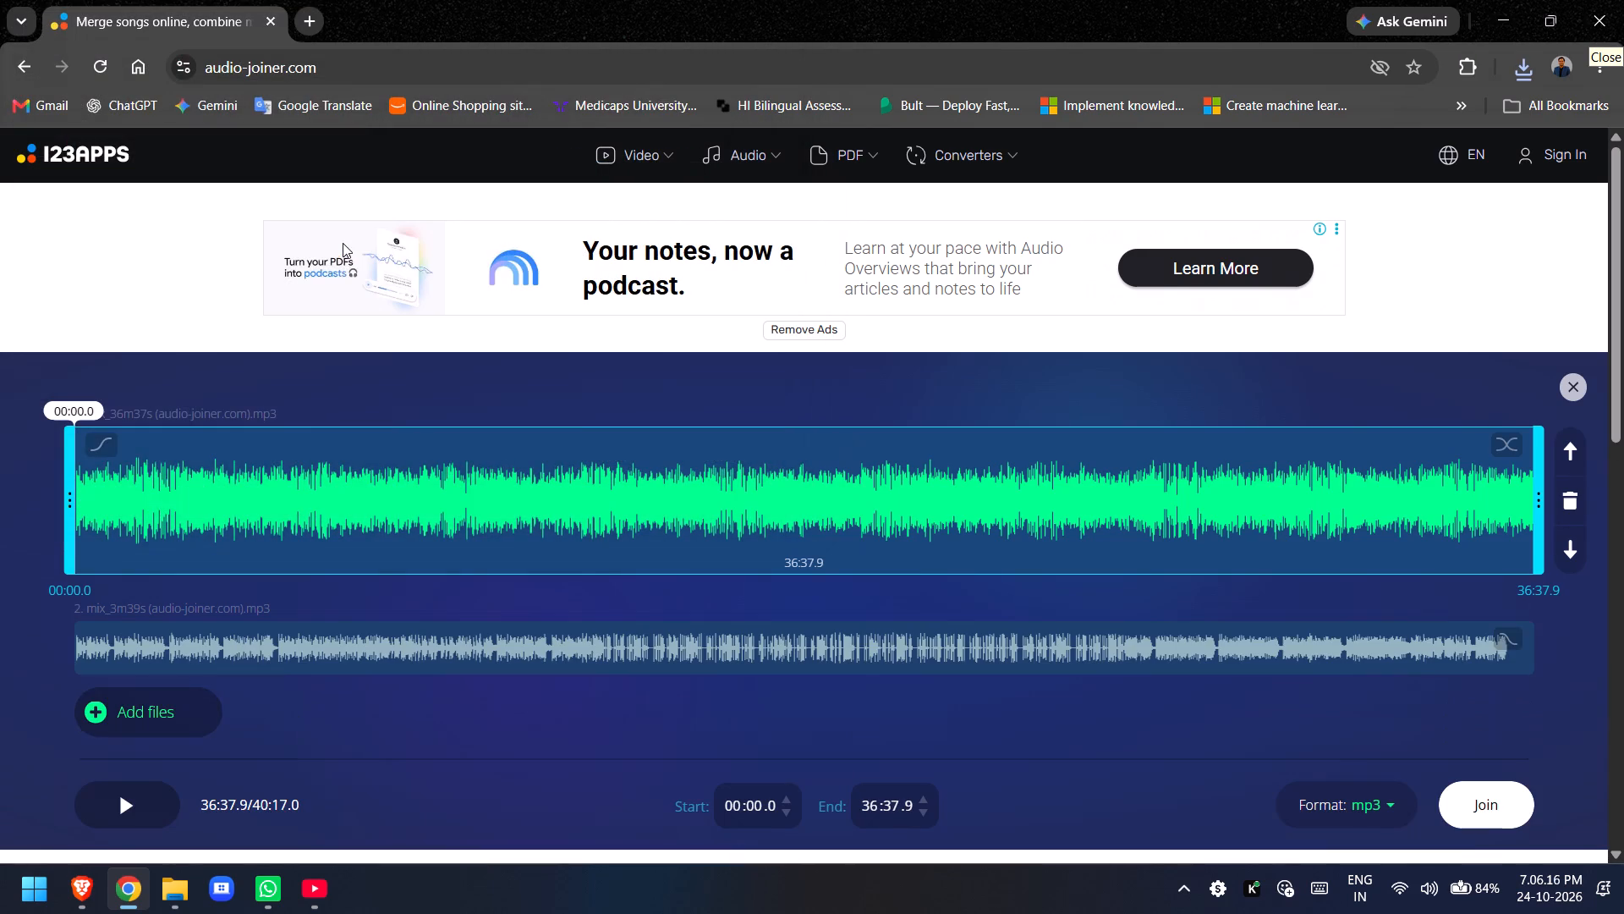
pyautogui.click(142, 737)
pyautogui.click(171, 712)
pyautogui.click(337, 250)
pyautogui.press('Return')
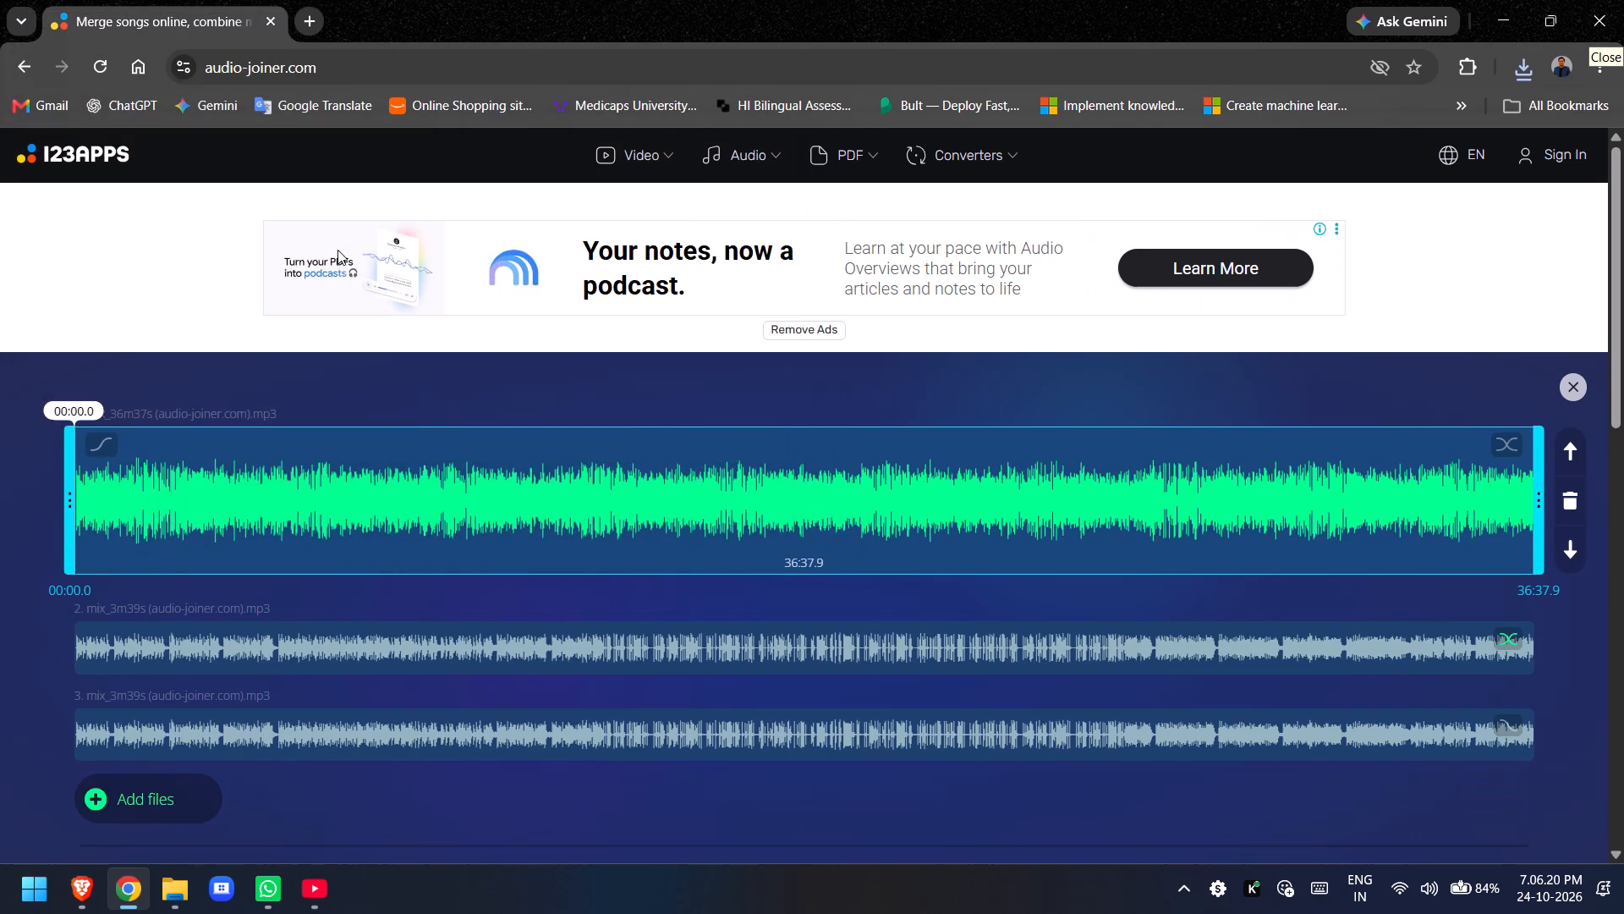
# Add two further copies of mix_3m39s (audio-joiner.com) from Downloads as tracks 4 and 5.
pyautogui.scroll(-2, 324, 593)
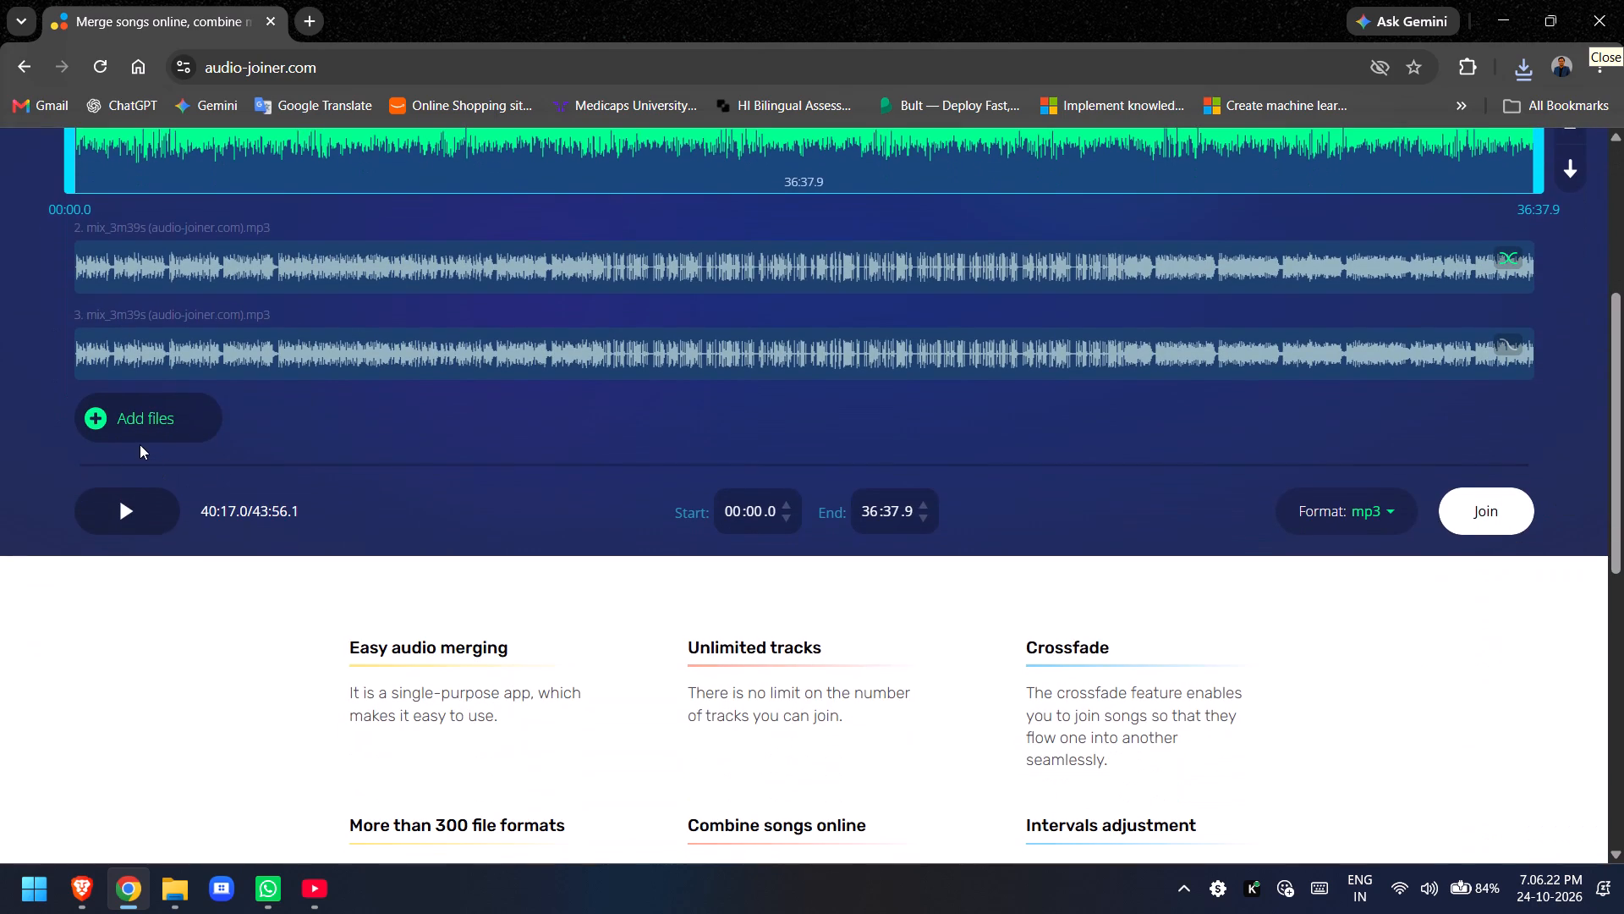
pyautogui.click(140, 444)
pyautogui.click(140, 439)
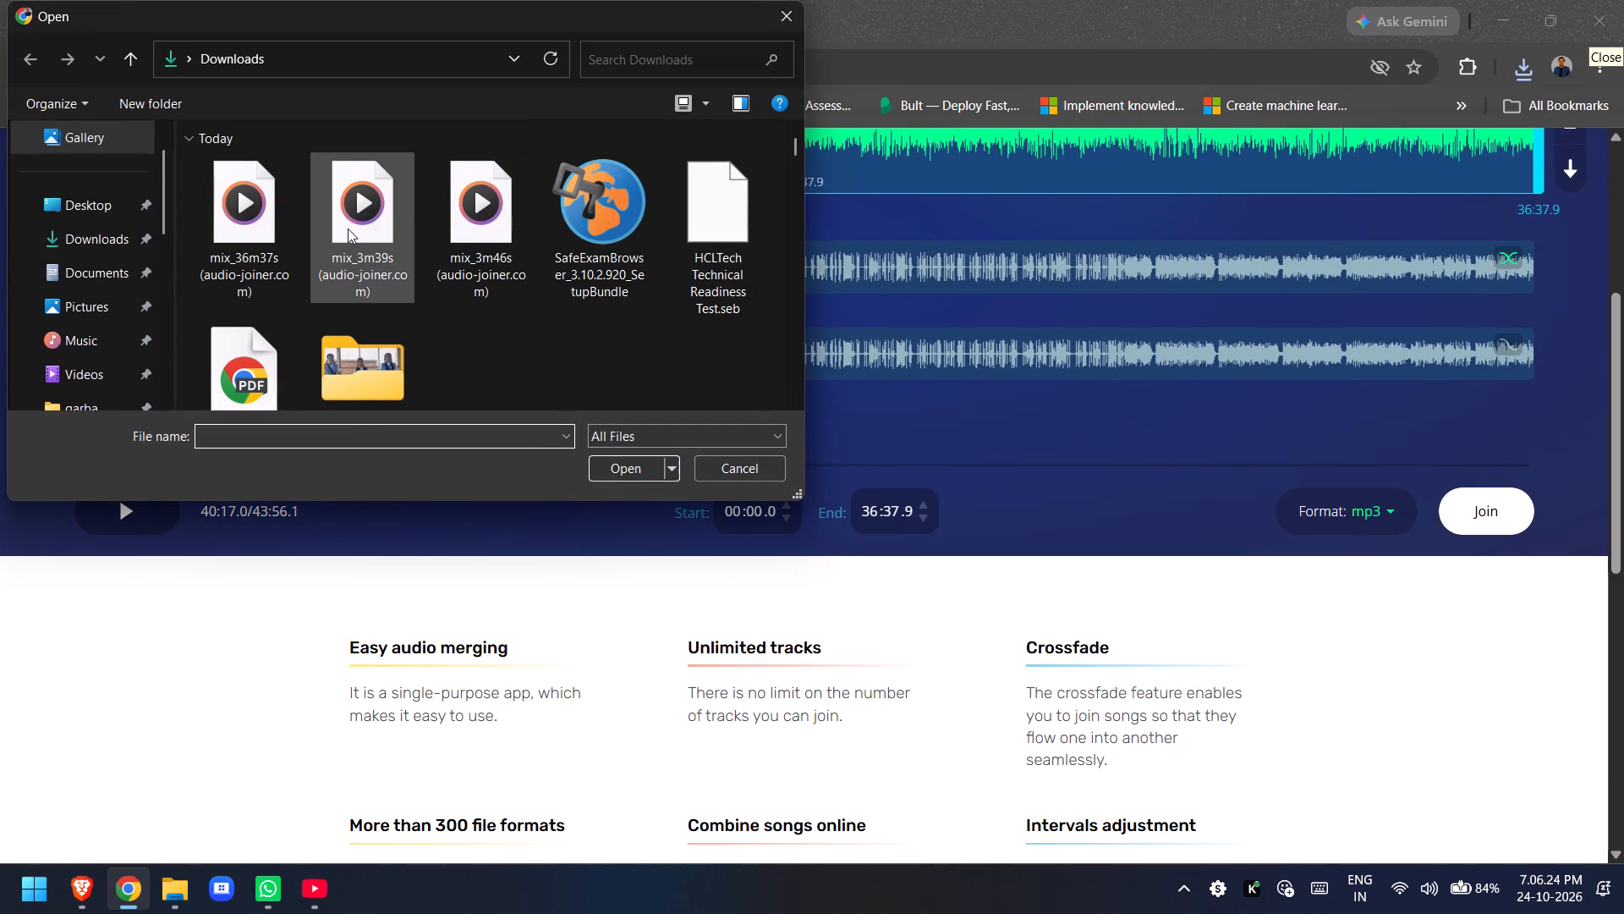
pyautogui.click(348, 228)
pyautogui.press('Return')
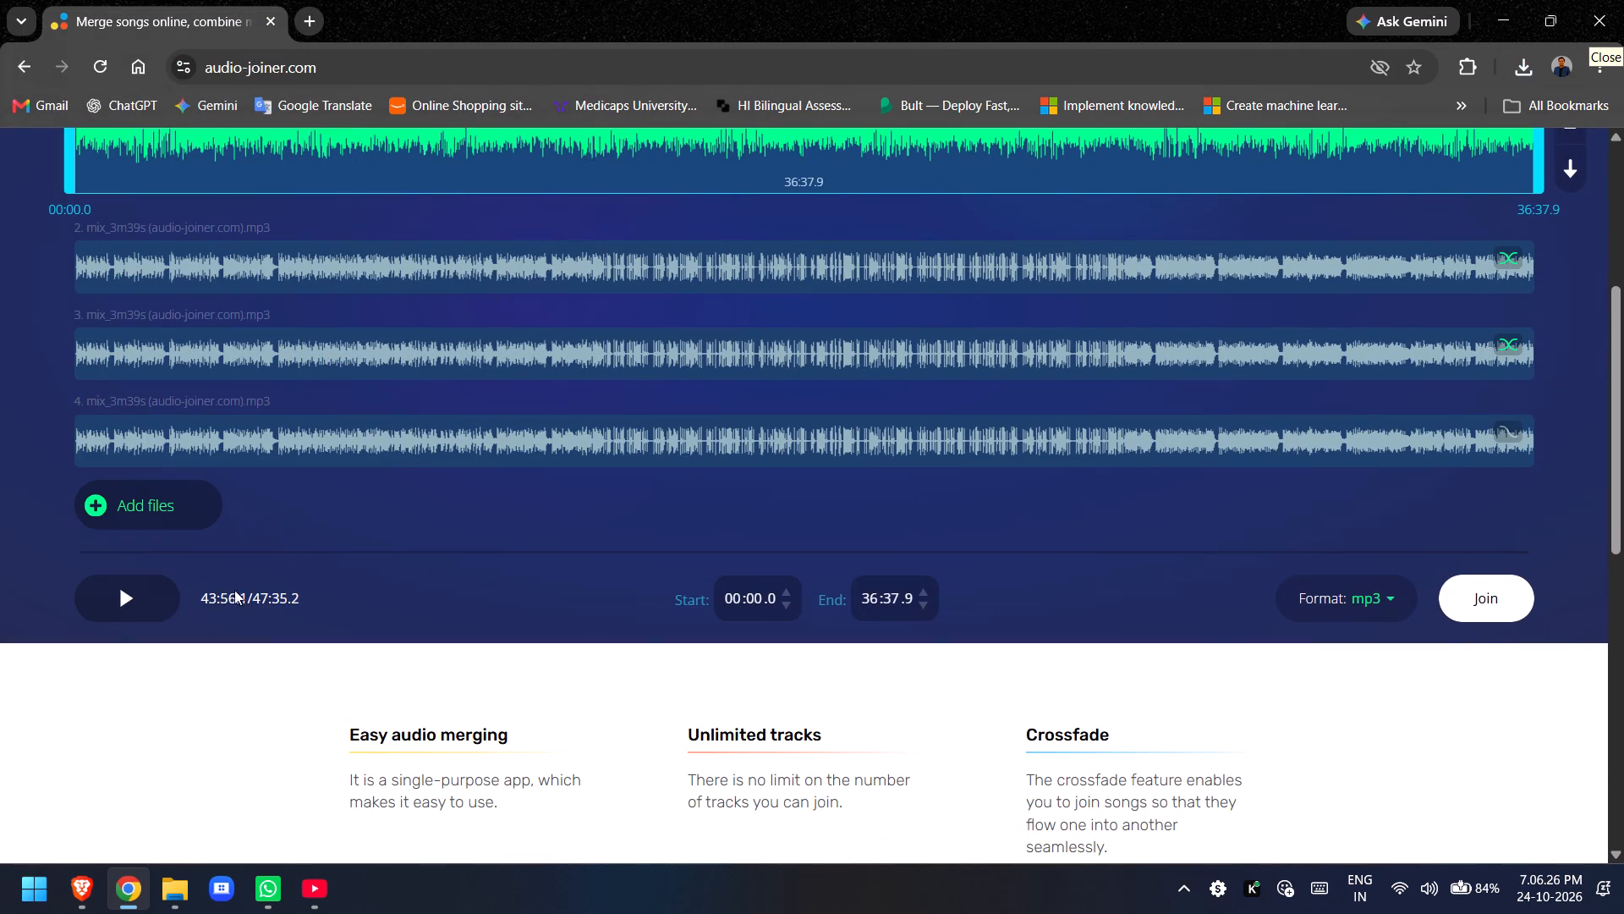
pyautogui.click(167, 495)
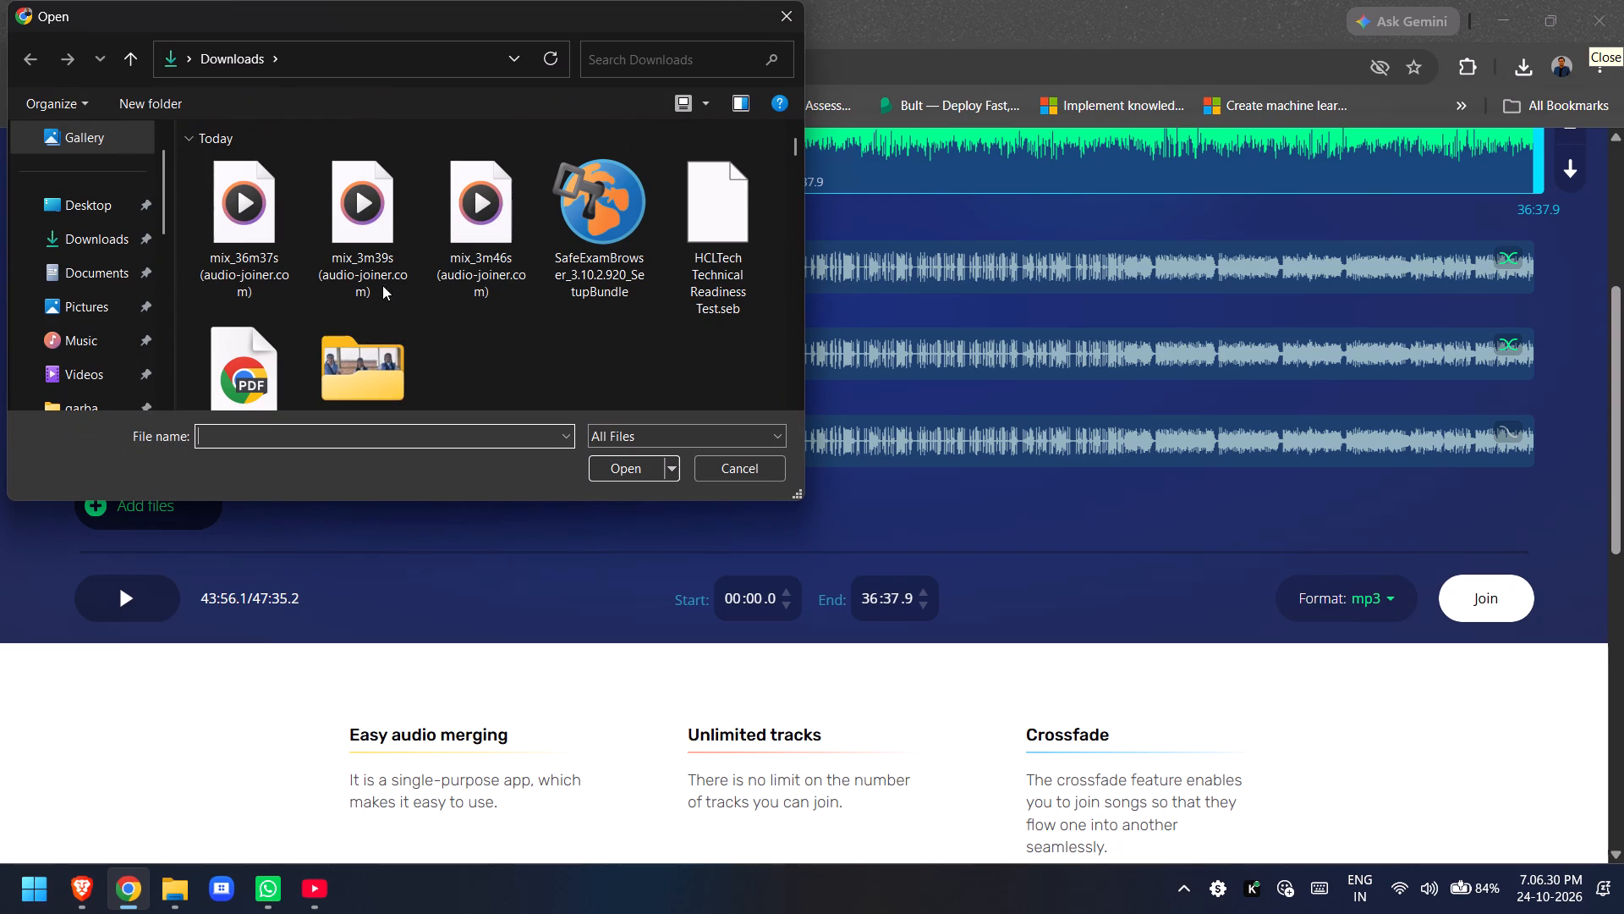
pyautogui.click(381, 273)
pyautogui.click(635, 472)
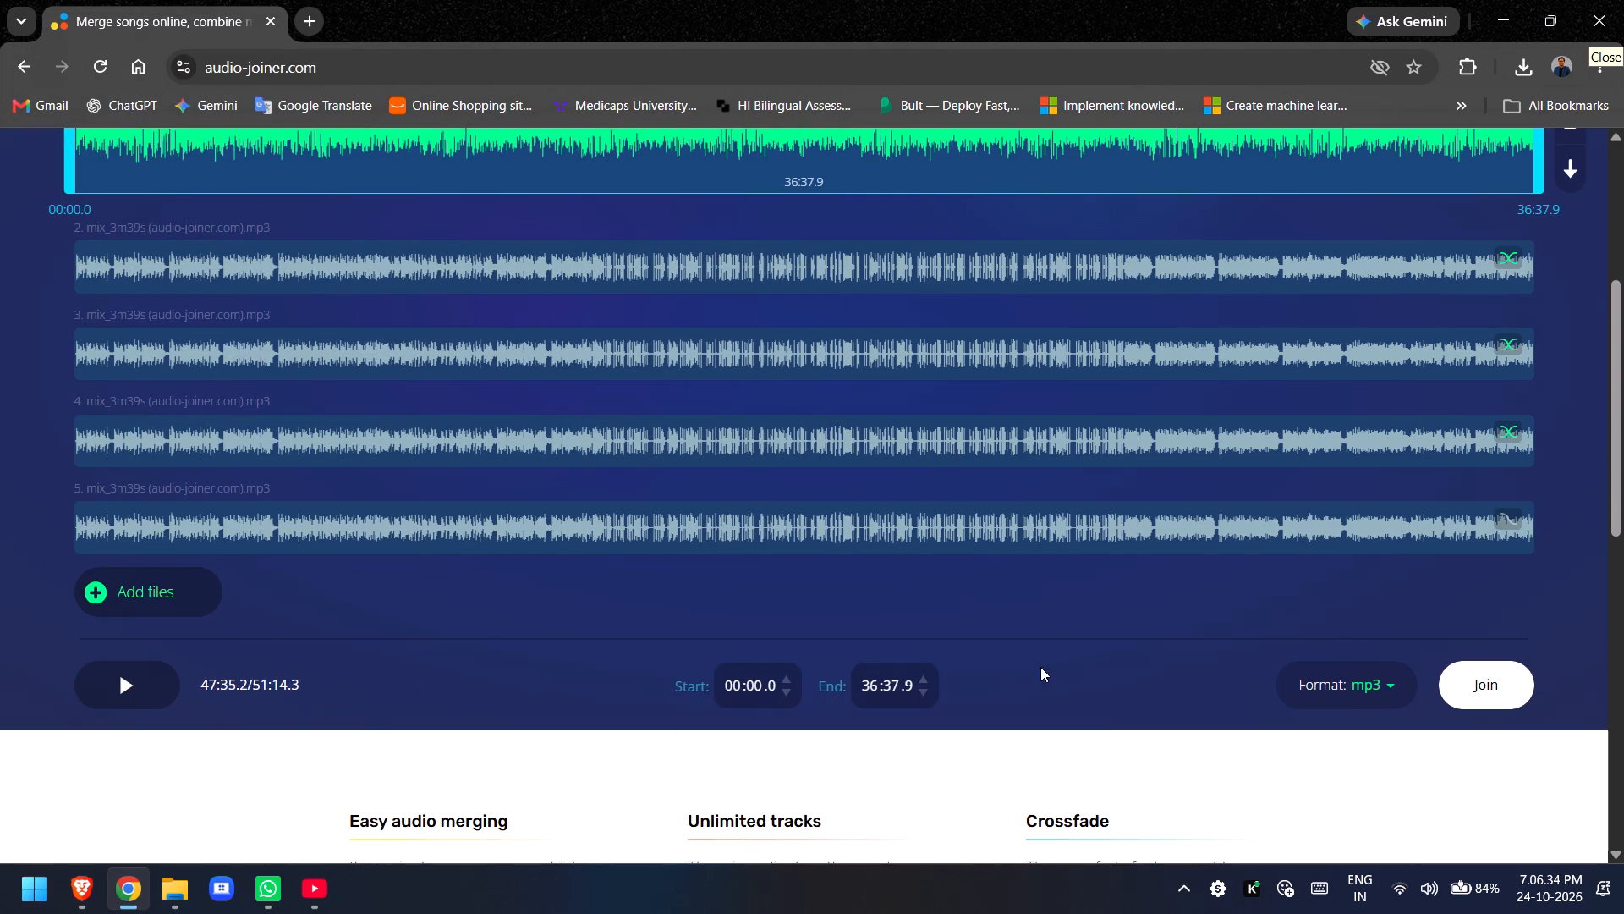
# Join the five tracks in mp3 format, download the merged file and check it in the recent downloads.
pyautogui.click(1509, 693)
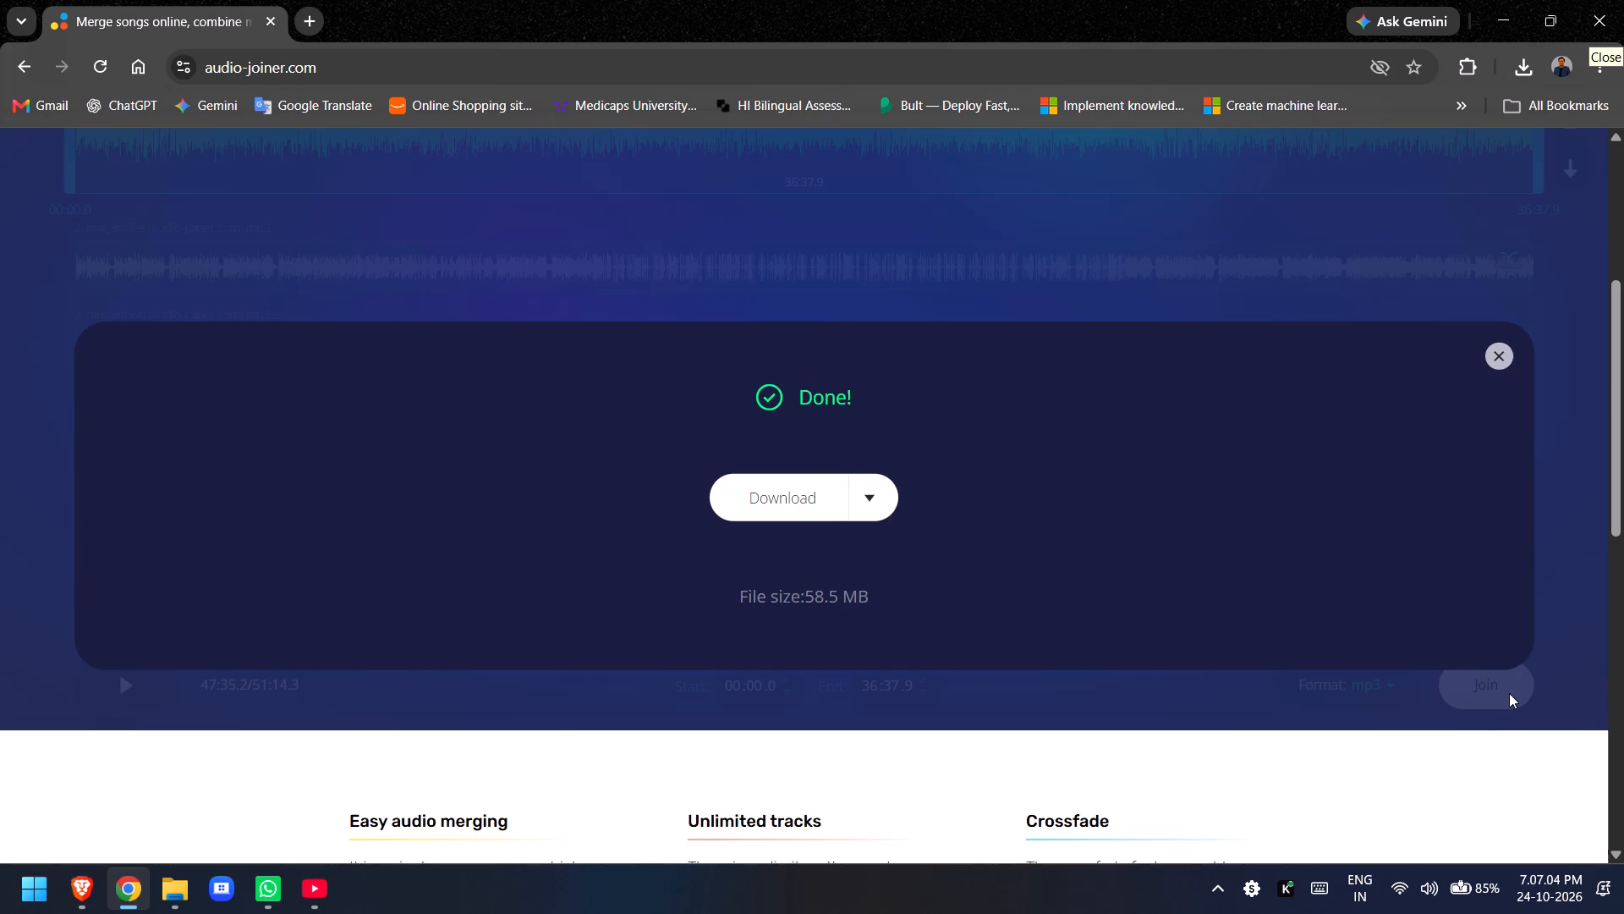
pyautogui.click(800, 516)
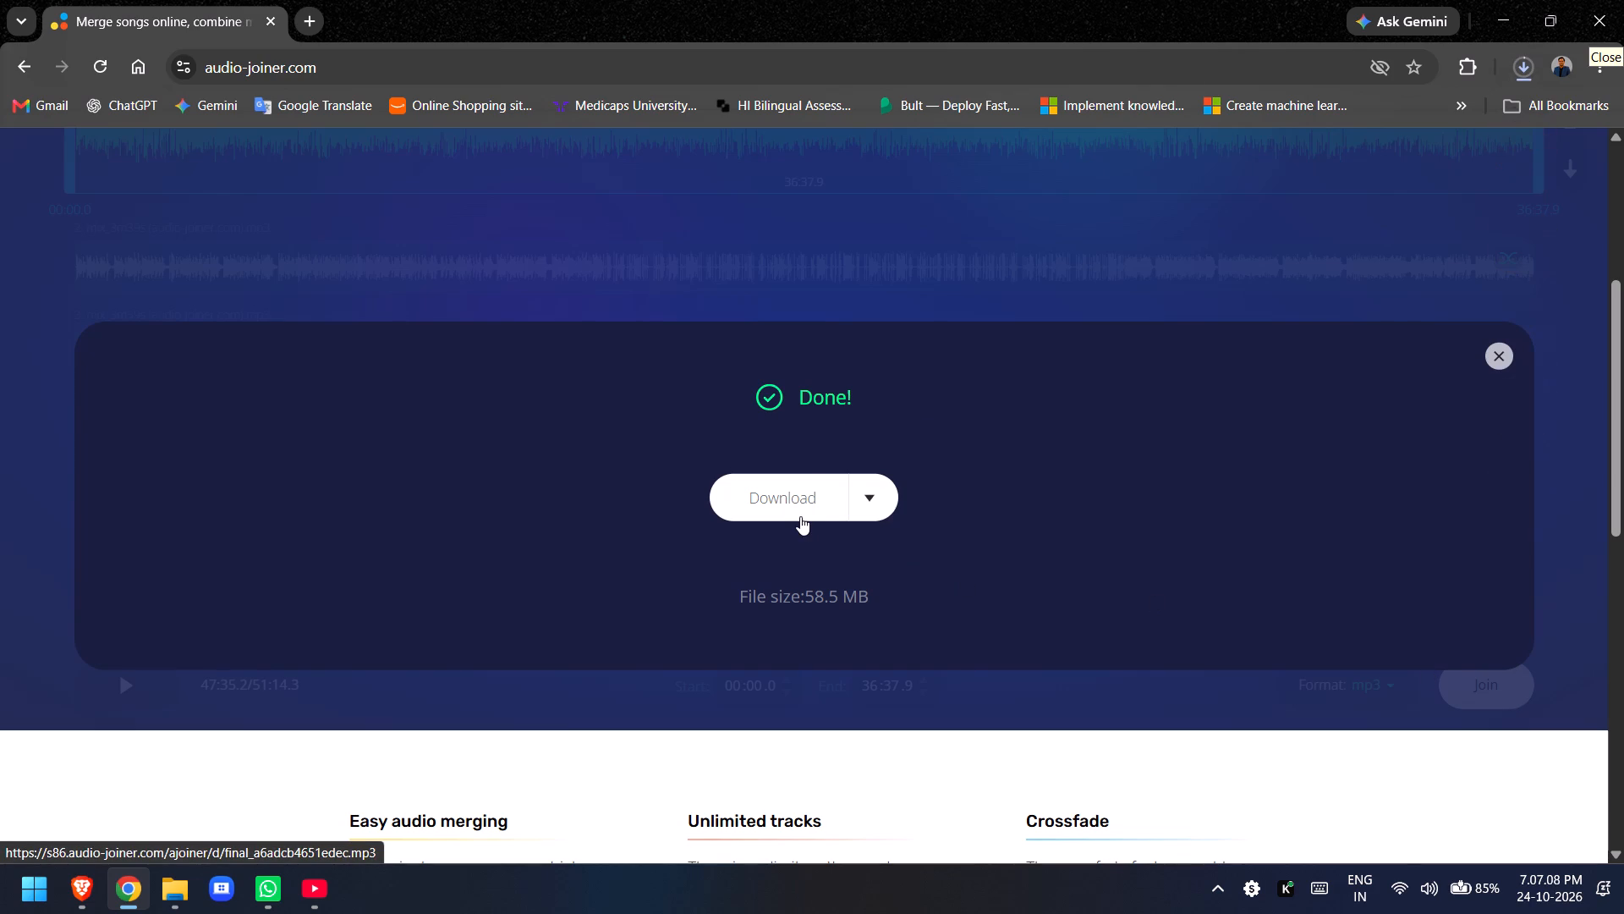
pyautogui.click(1532, 55)
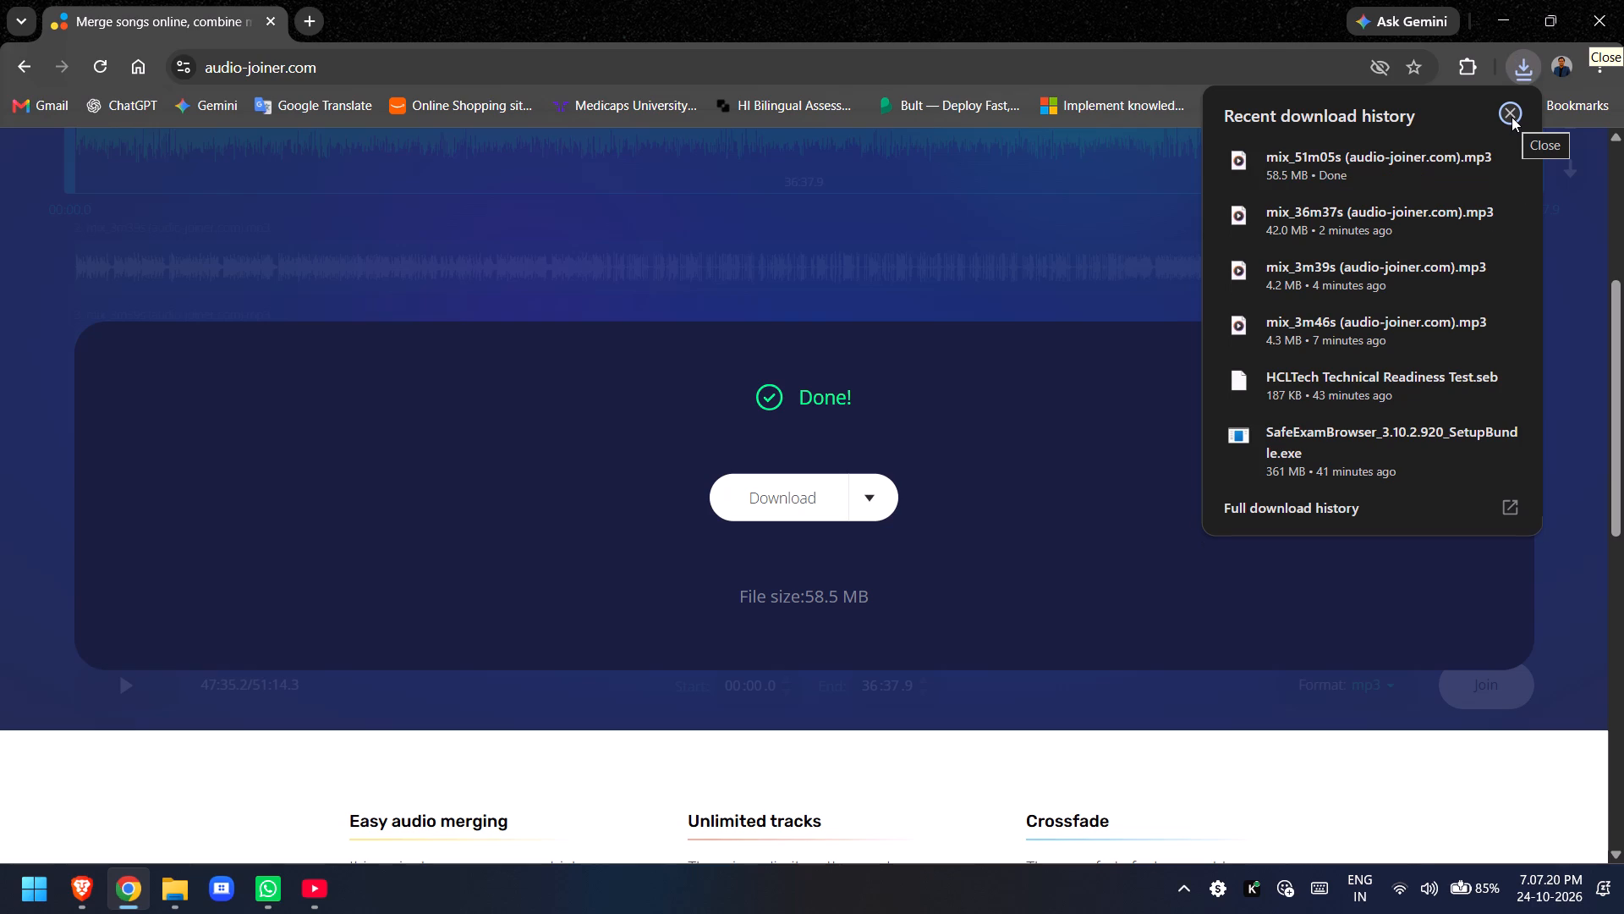
pyautogui.click(1512, 117)
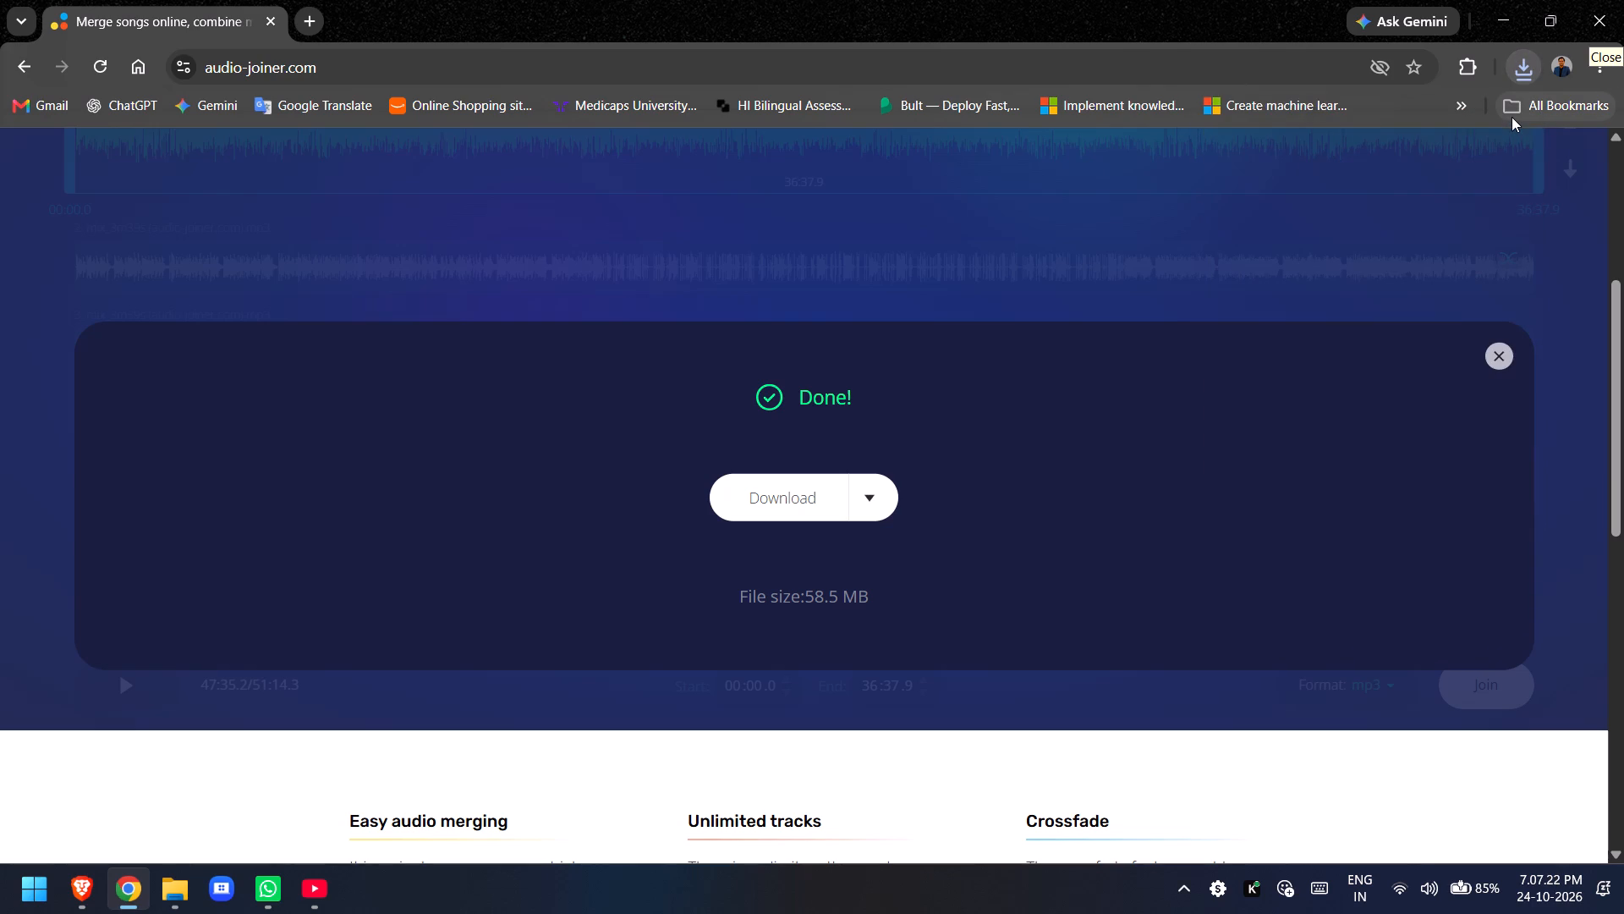
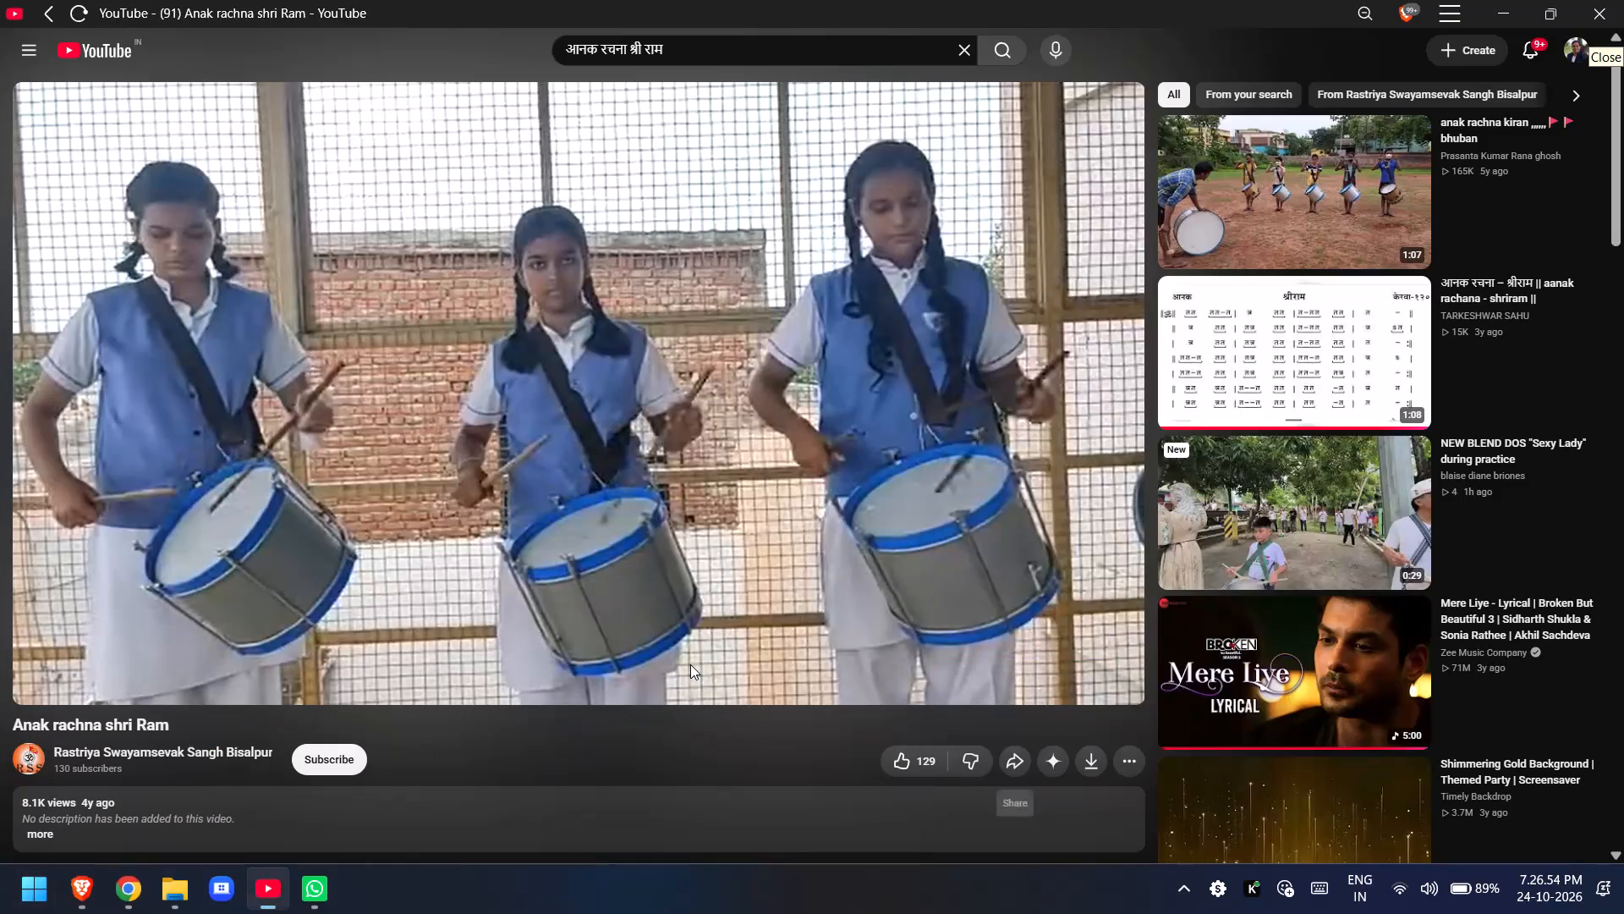
# Switch to File Explorer and check the MP3 files in the Mobile Devices folder.
pyautogui.hotkey('alt', 'Tab')
pyautogui.hotkey('alt', 'Tab')
pyautogui.hotkey('alt', 'Tab')
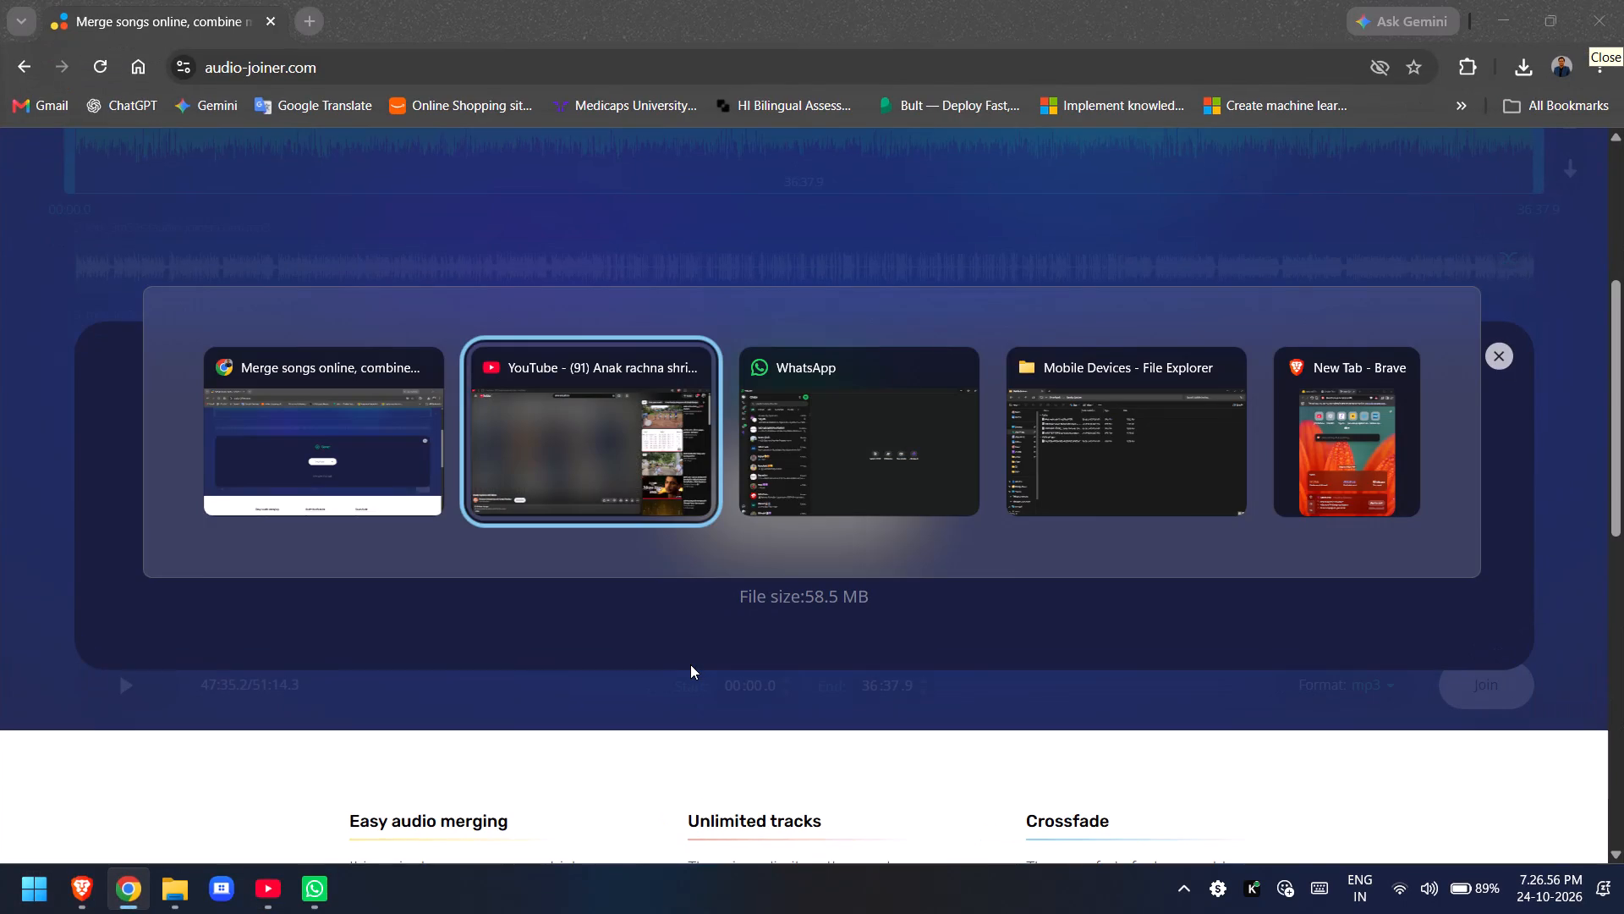
pyautogui.hotkey('alt', 'Tab')
pyautogui.hotkey('alt', 'Tab')
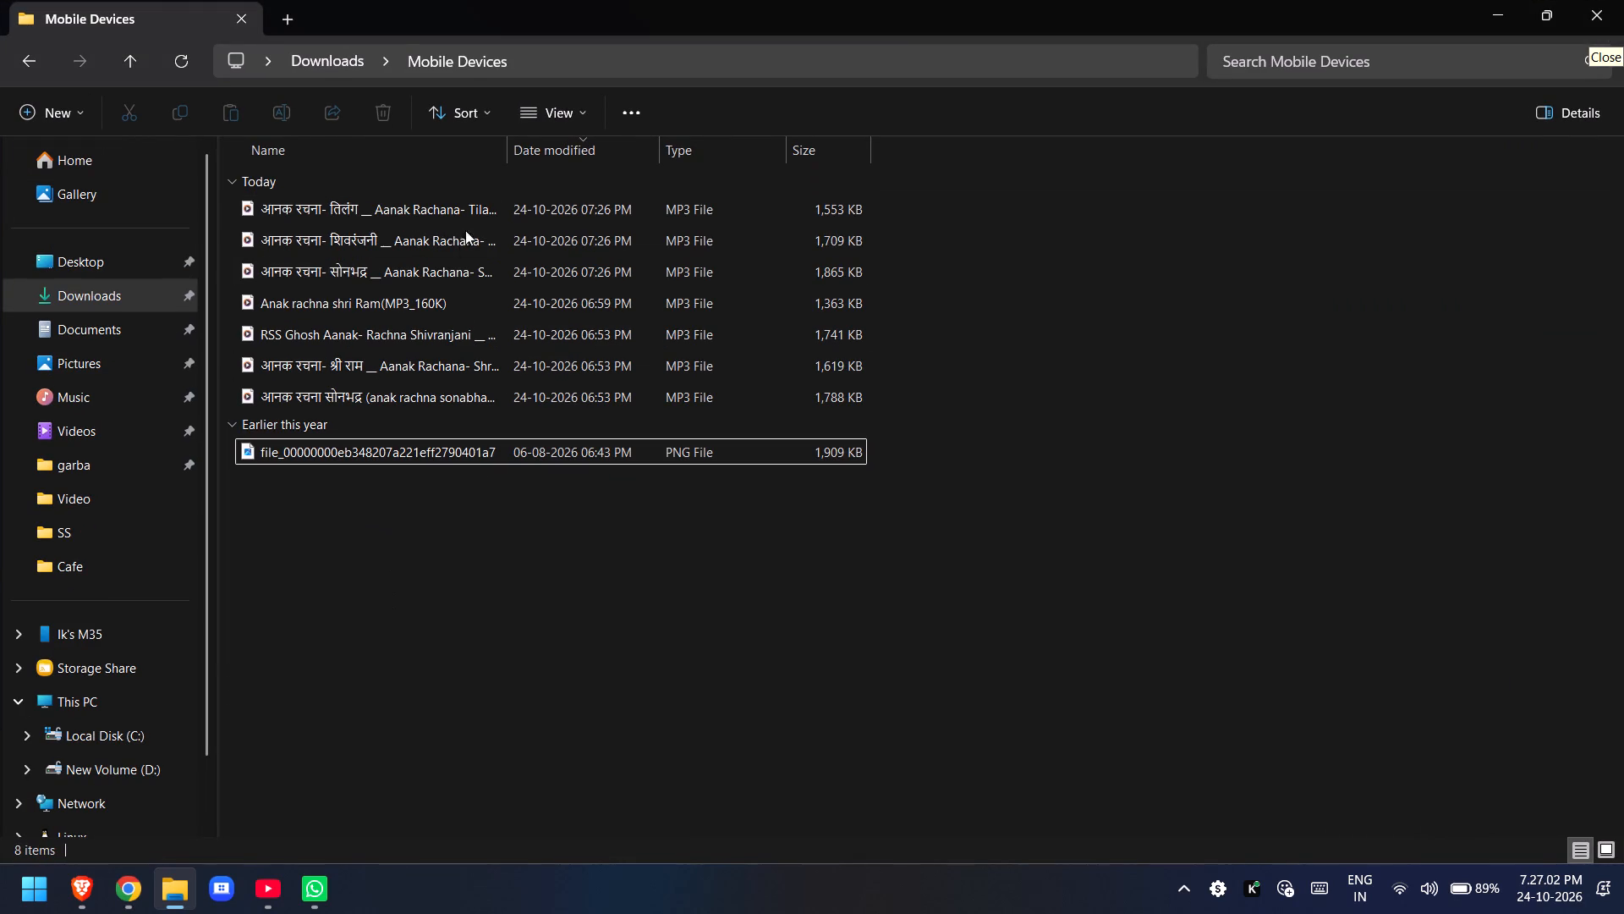
# Return to the audio joiner in Chrome, dismiss the finished join and reload the page for a new project.
pyautogui.click(131, 906)
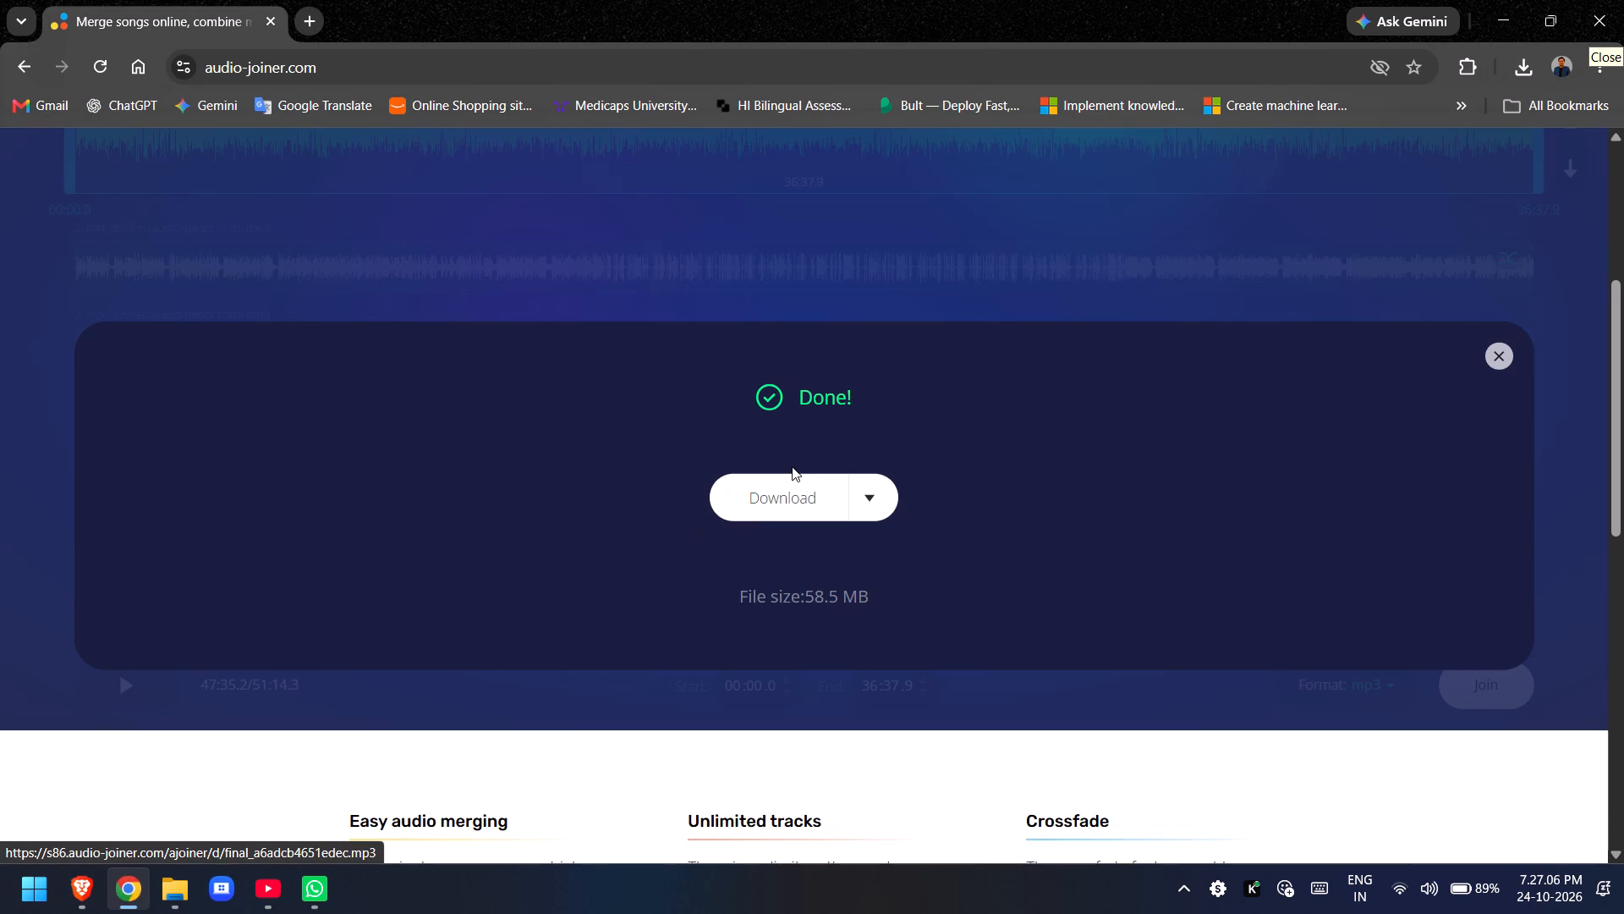
pyautogui.click(1496, 357)
pyautogui.hotkey('ctrl', 'r')
pyautogui.scroll(5, 1237, 345)
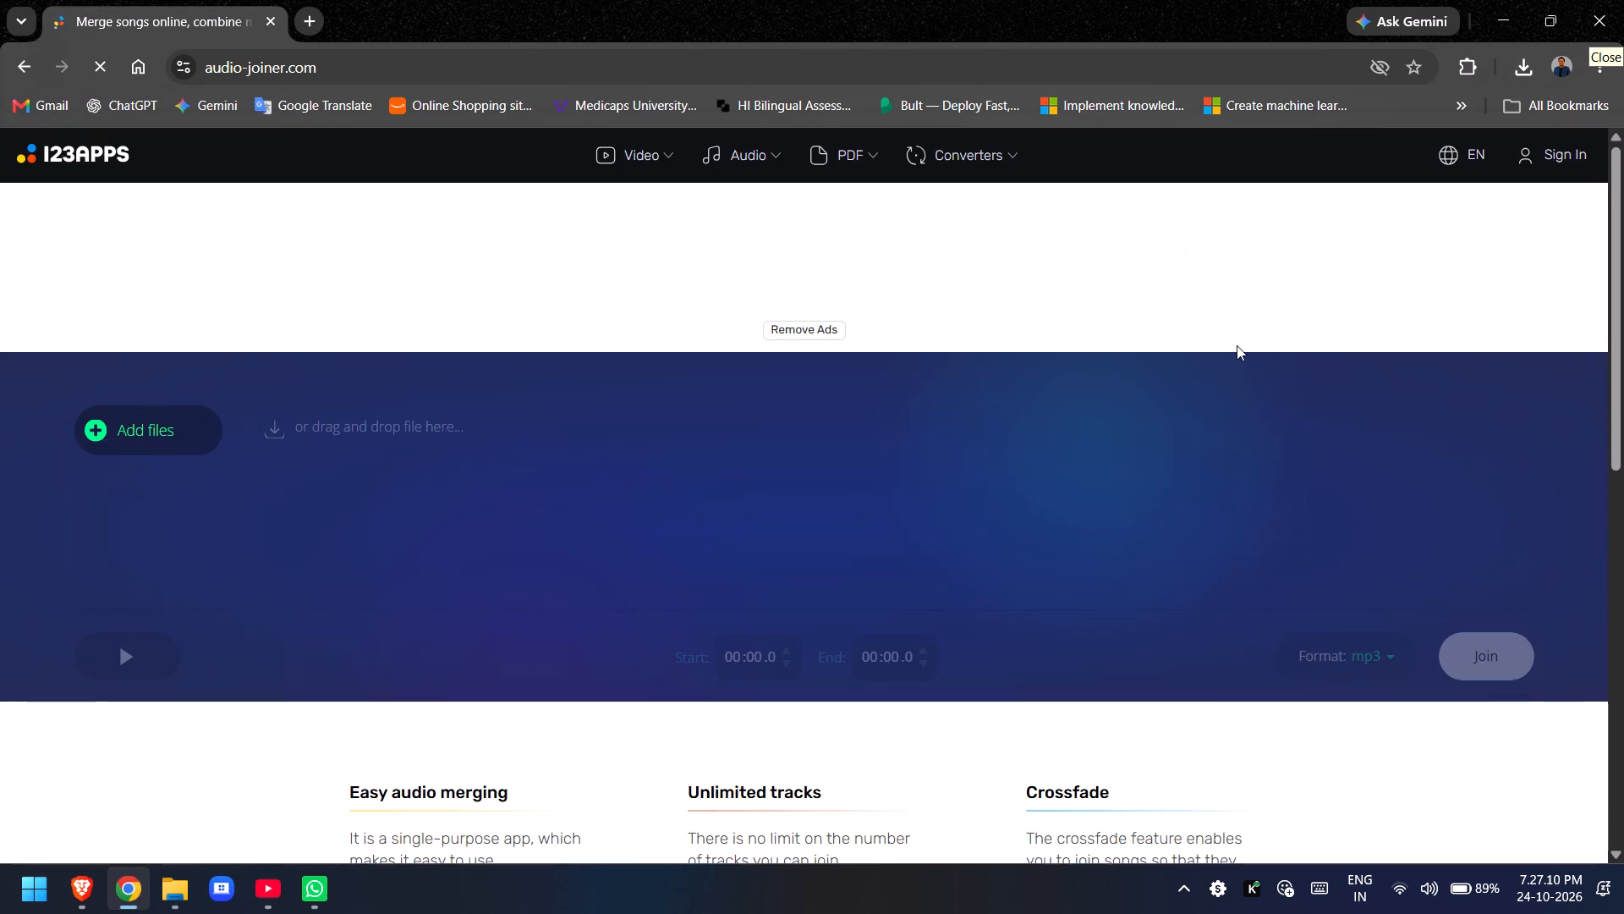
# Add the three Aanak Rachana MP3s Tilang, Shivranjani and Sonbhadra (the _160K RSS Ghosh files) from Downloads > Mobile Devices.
pyautogui.click(138, 408)
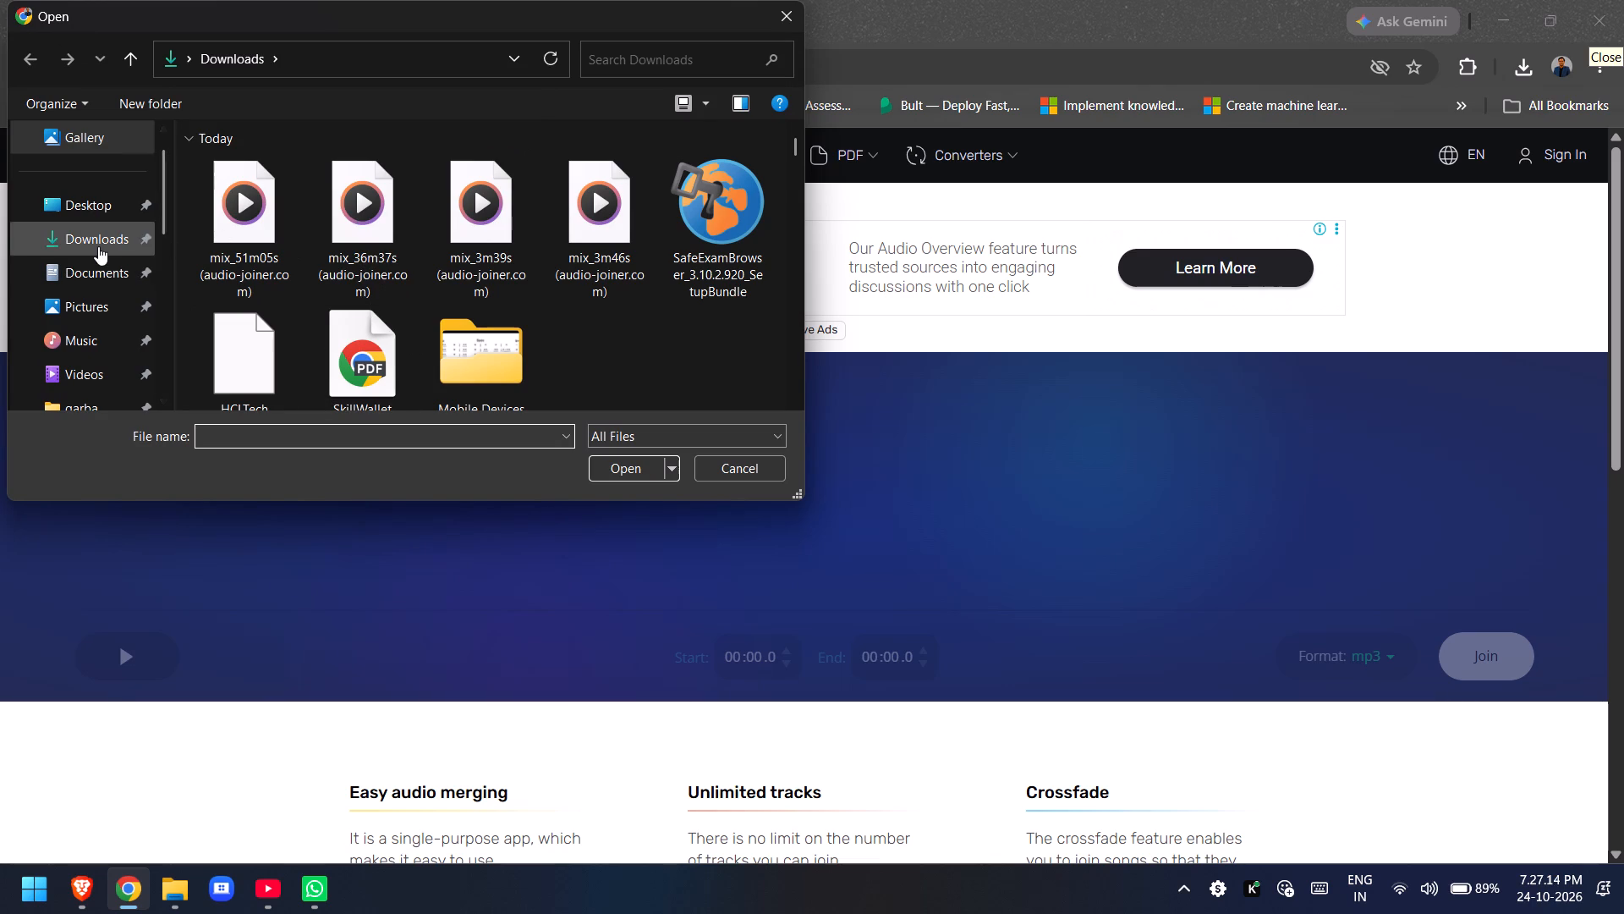
pyautogui.click(98, 246)
pyautogui.scroll(-1, 107, 278)
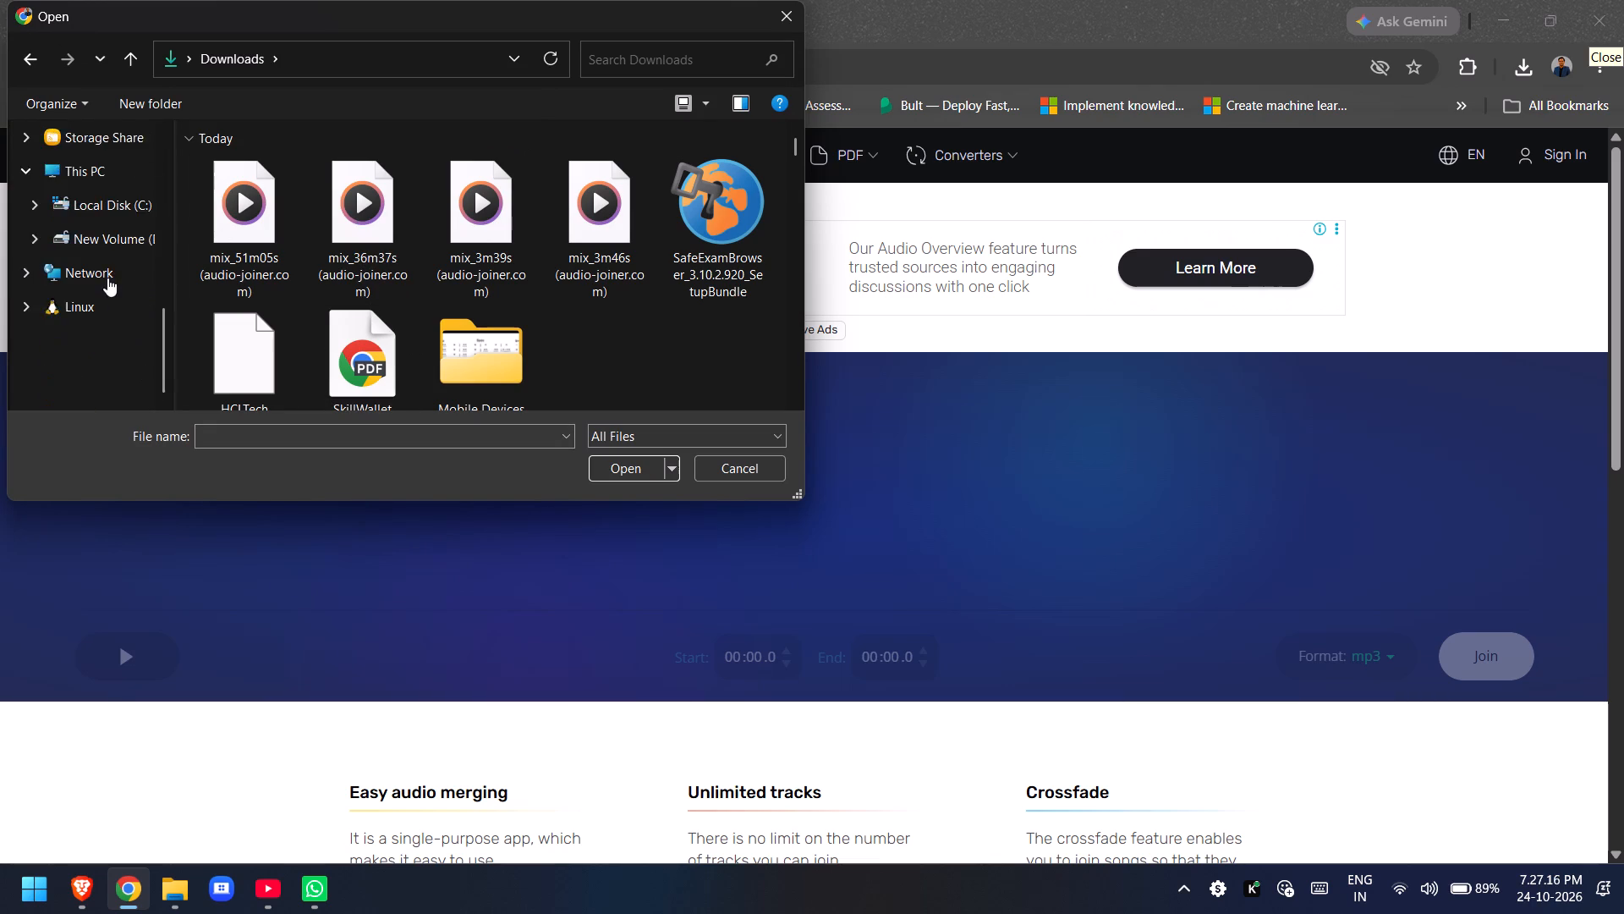
pyautogui.scroll(5, 107, 278)
pyautogui.doubleClick(503, 366)
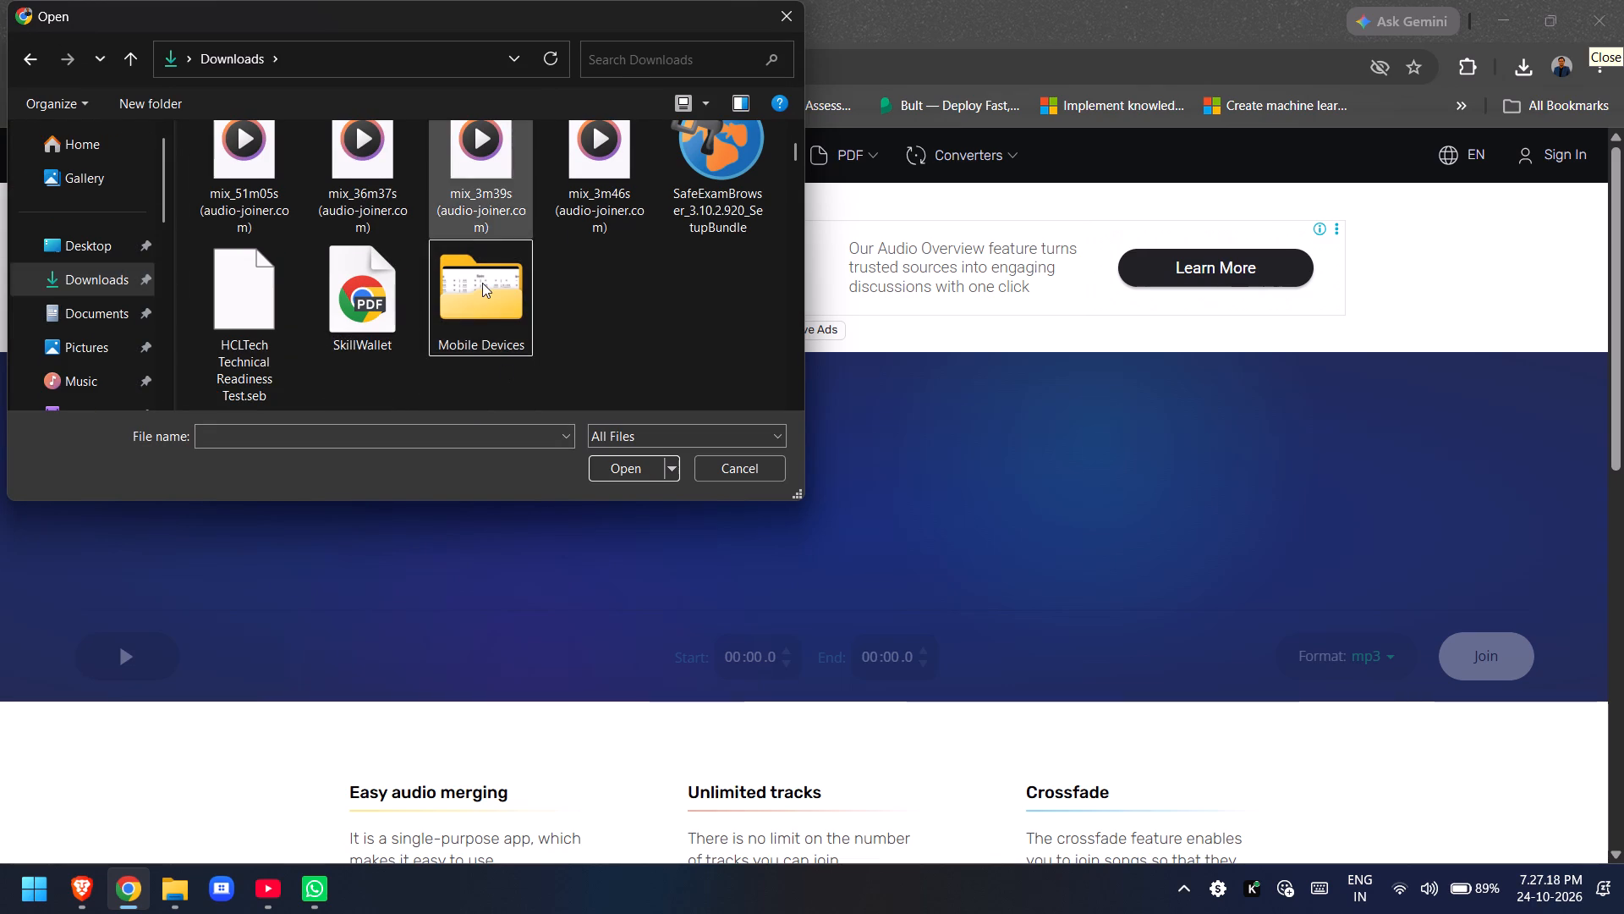
pyautogui.doubleClick(482, 283)
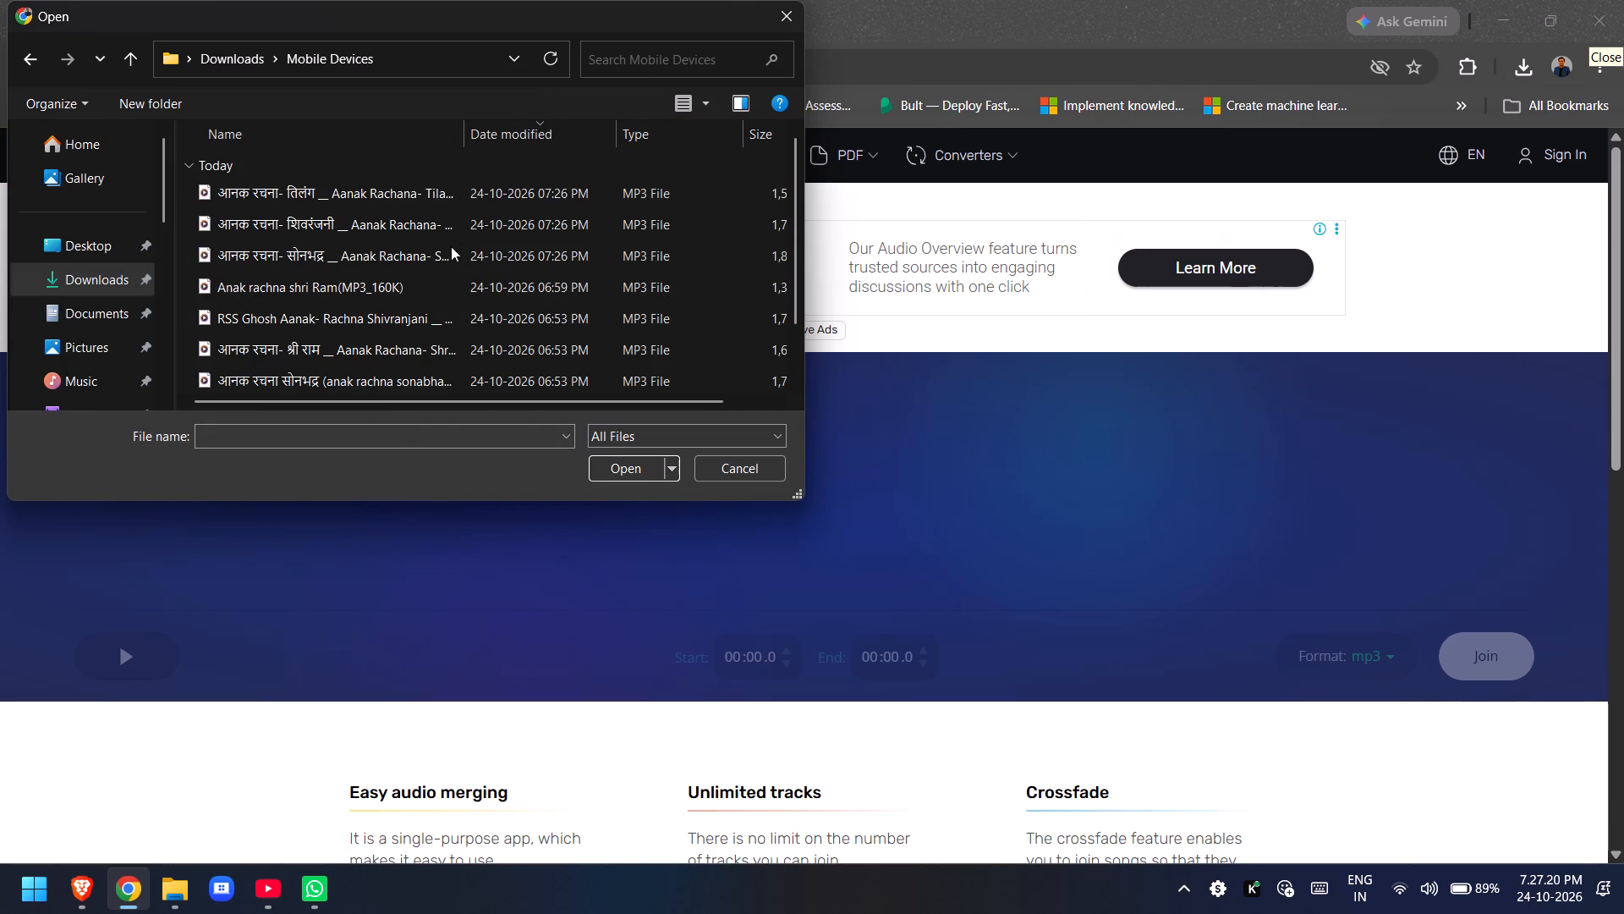
pyautogui.click(451, 249)
pyautogui.hotkey('shift', 'Up')
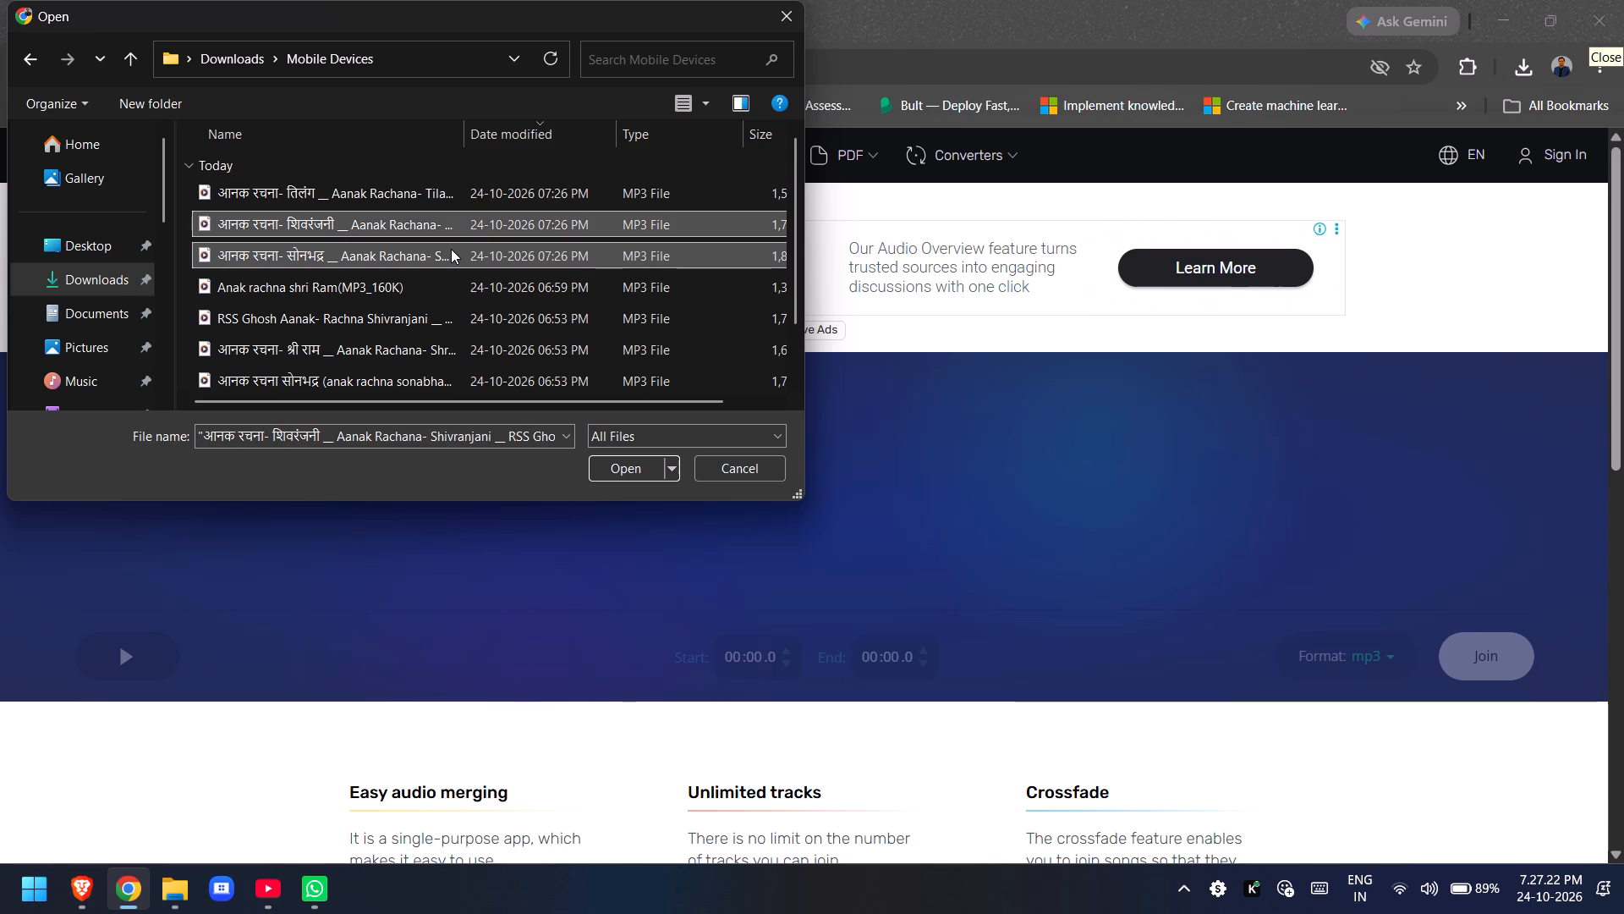
pyautogui.hotkey('shift', 'Up')
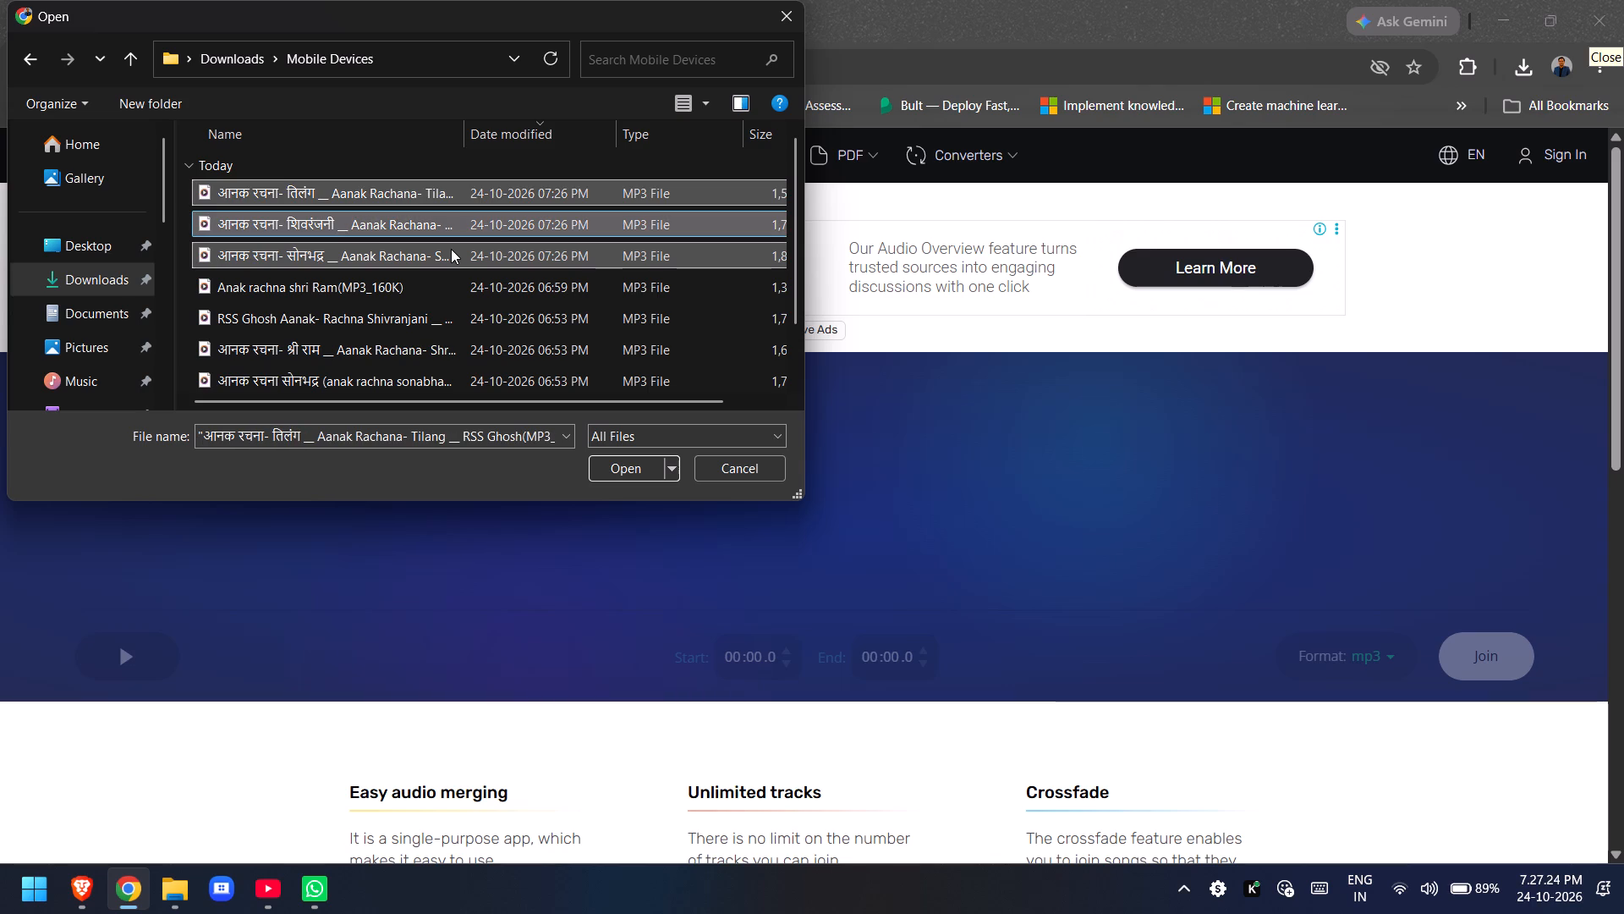
pyautogui.press('Return')
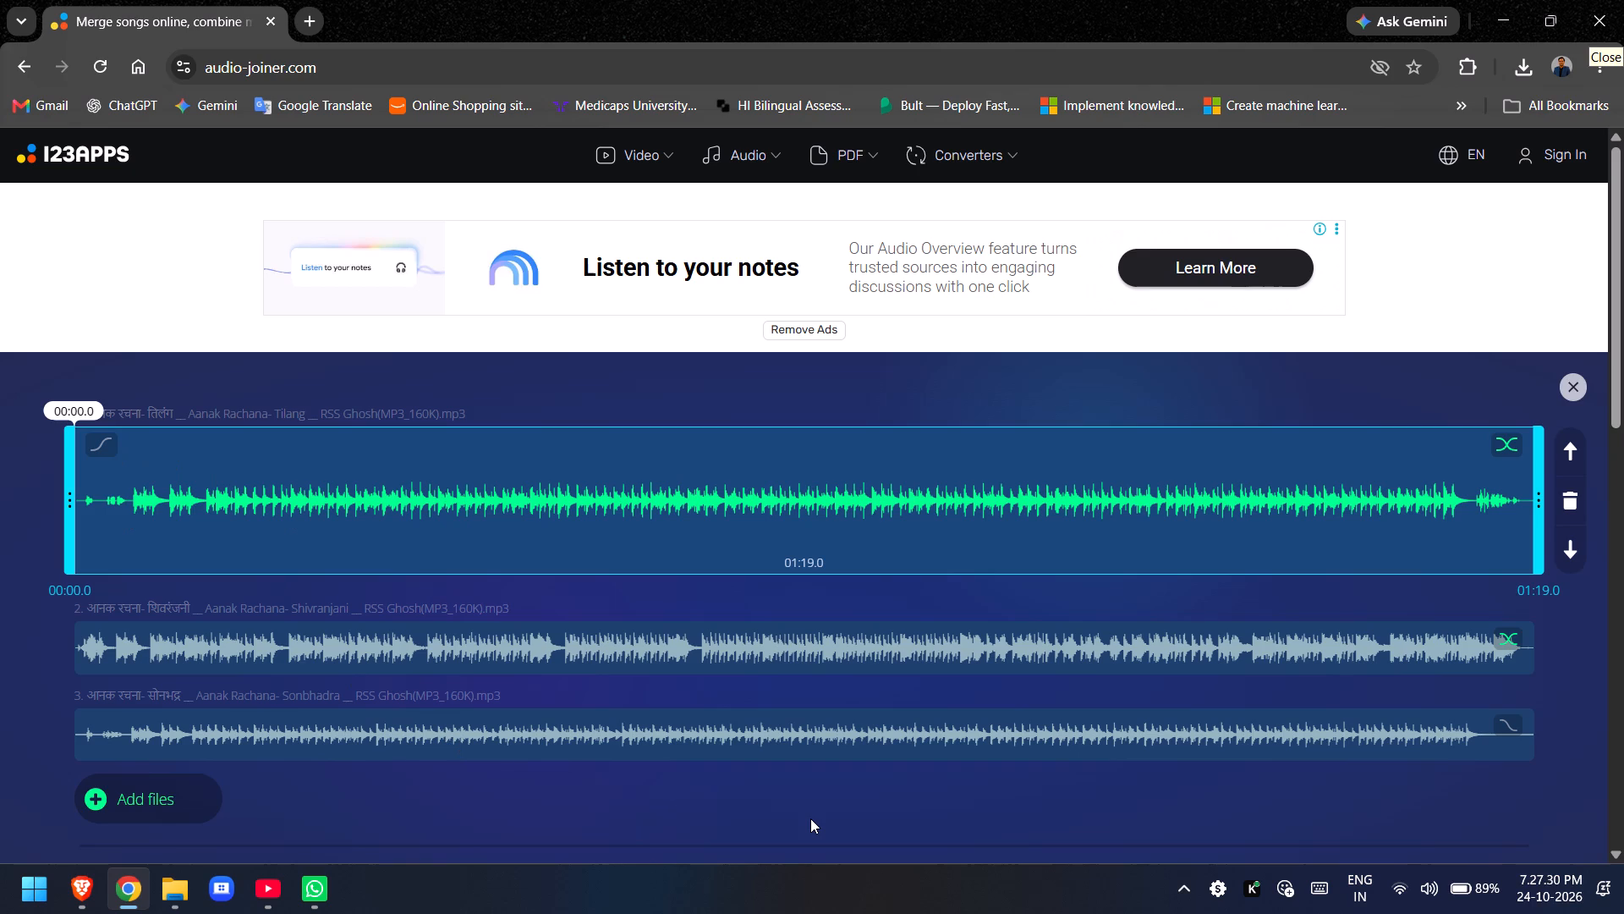
# Preview and trim the Tilang track to start at 00:03.1 and end at 01:15.7, and turn off its crossfade.
pyautogui.press('space')
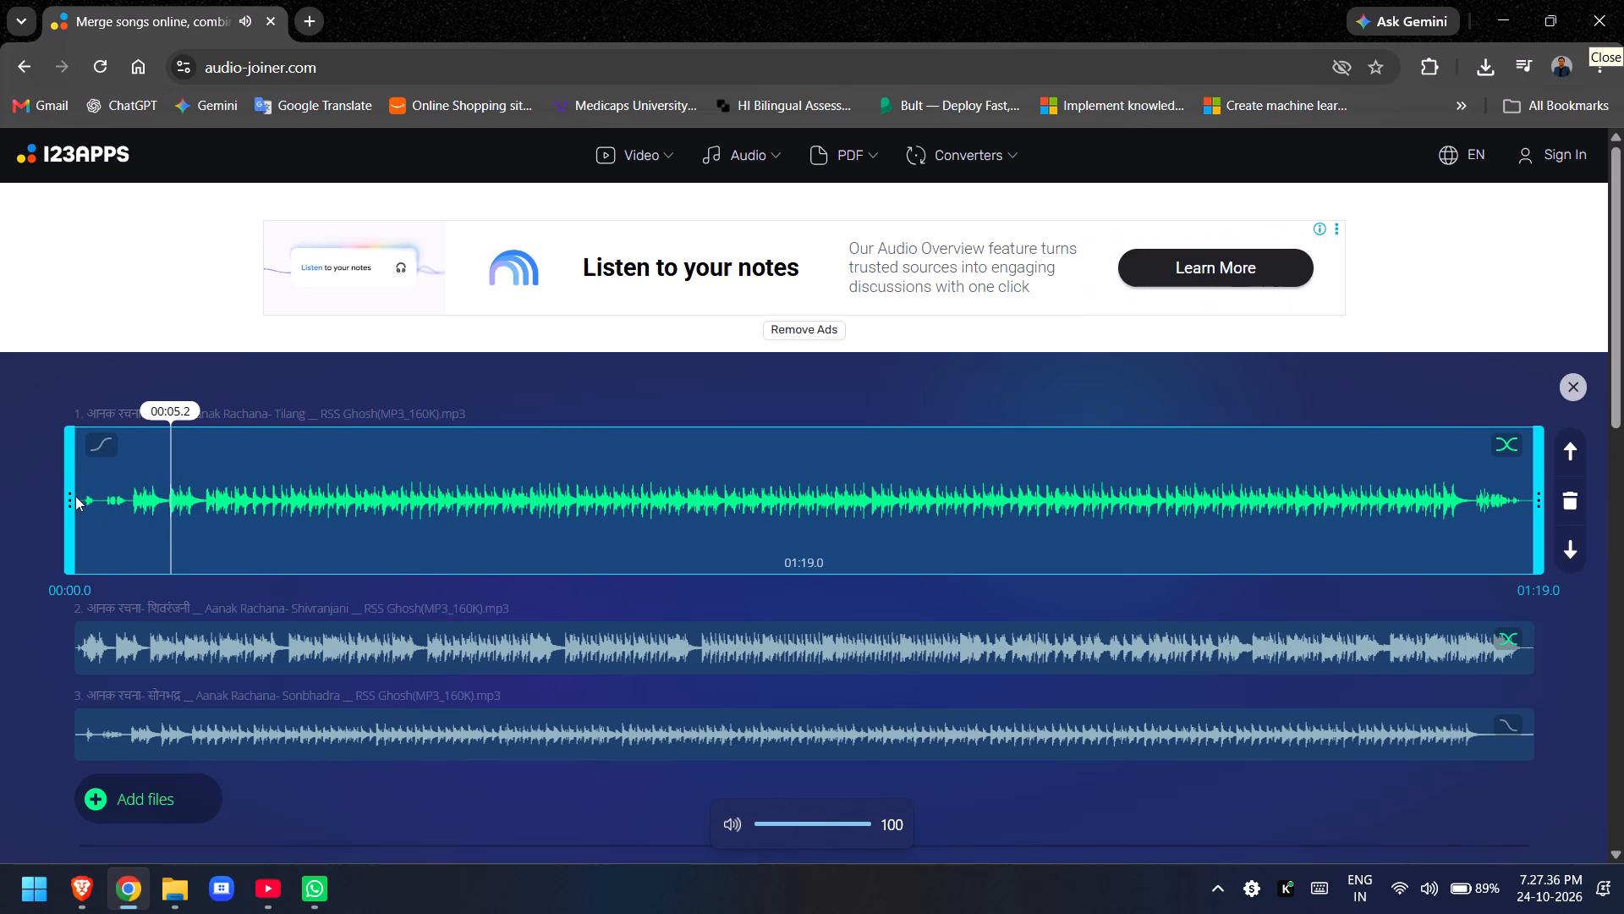
pyautogui.moveTo(68, 490); pyautogui.dragTo(98, 489)
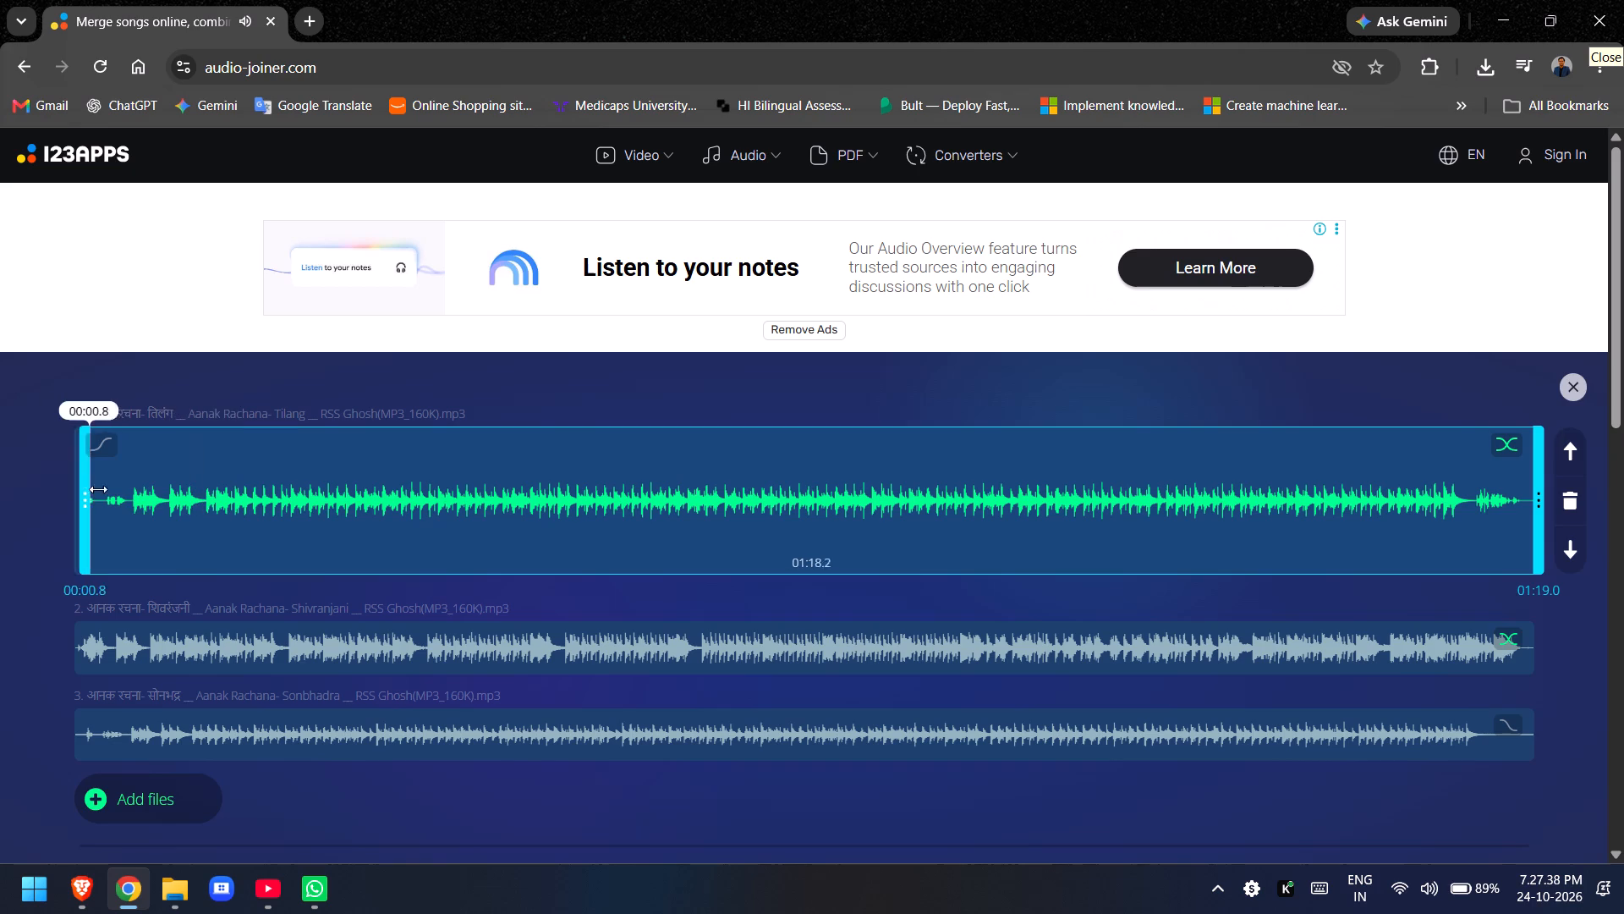
pyautogui.moveTo(98, 489); pyautogui.dragTo(130, 487)
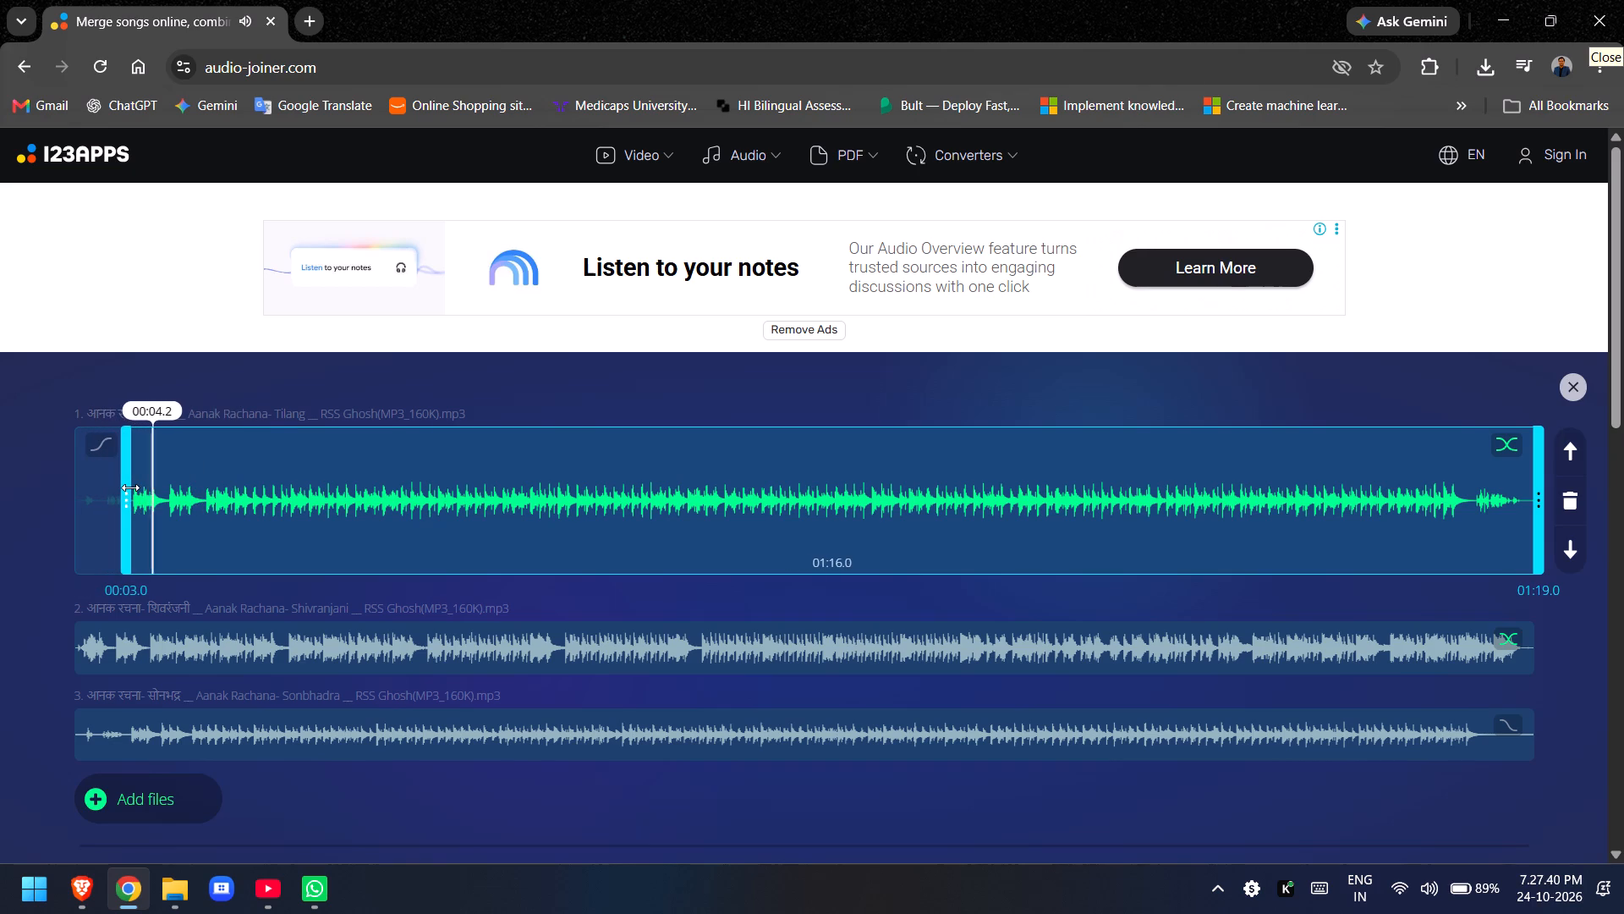
pyautogui.click(130, 487)
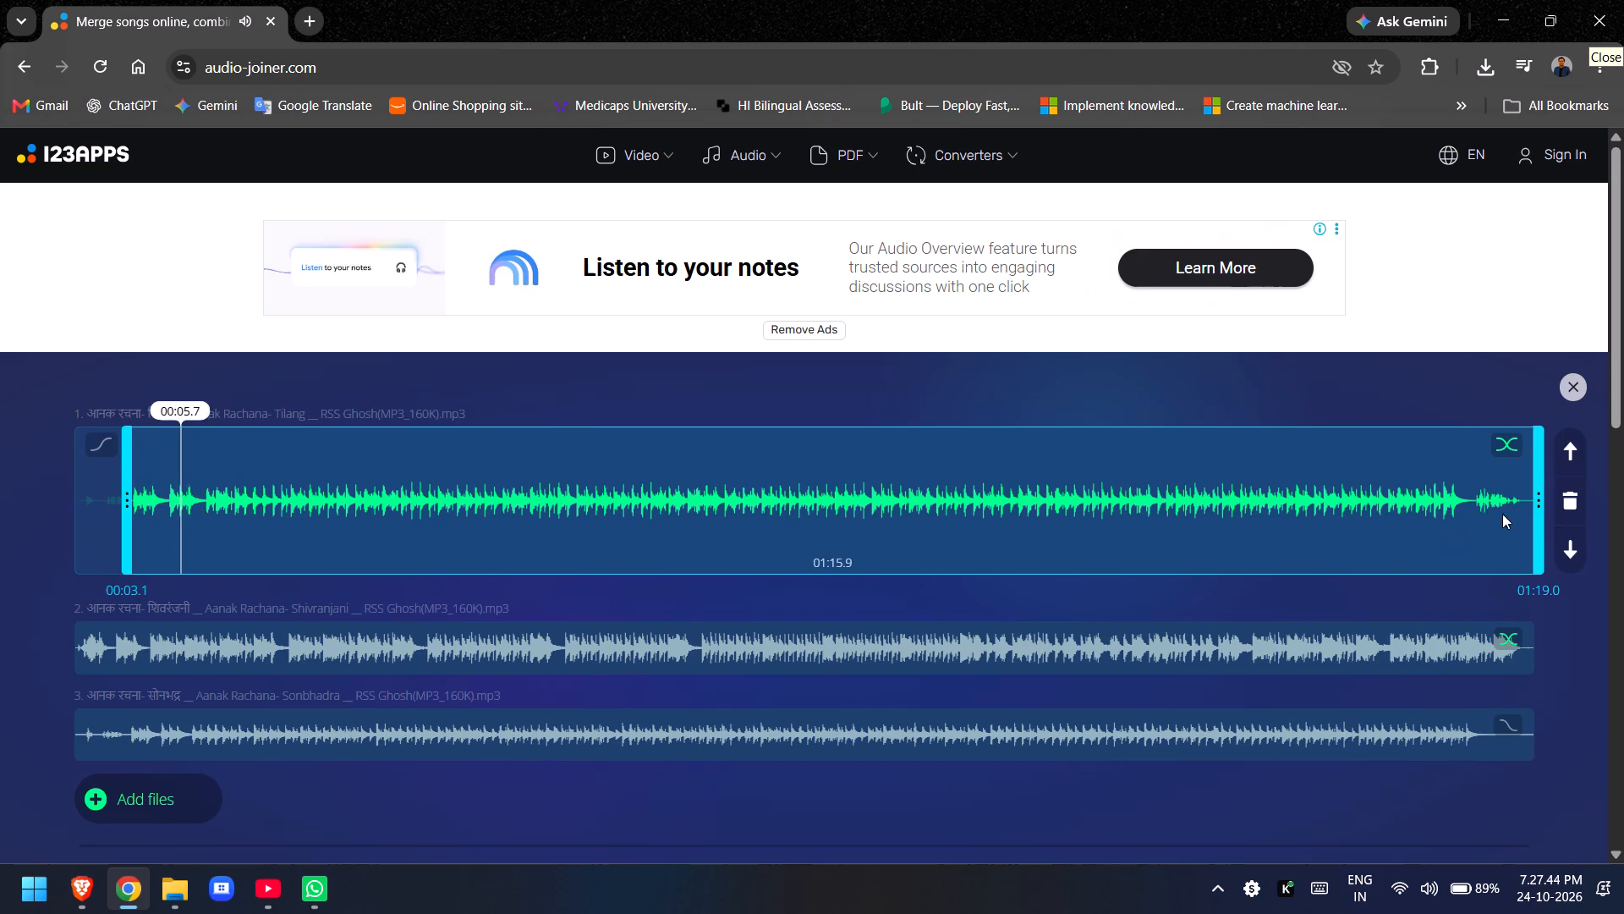
pyautogui.click(1534, 501)
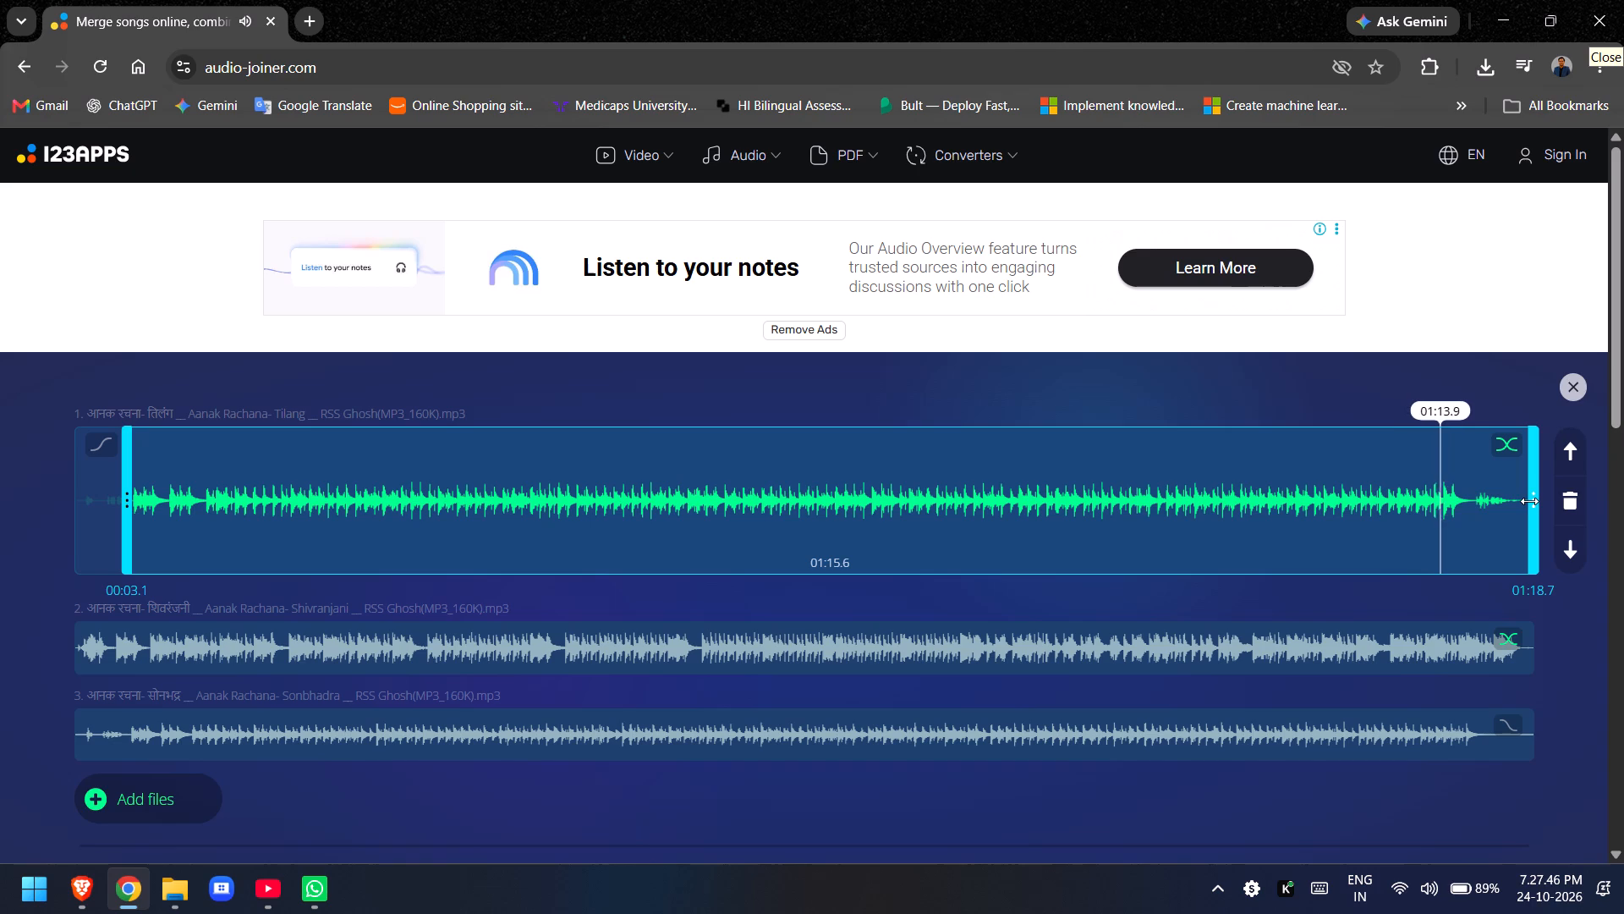
pyautogui.click(1507, 438)
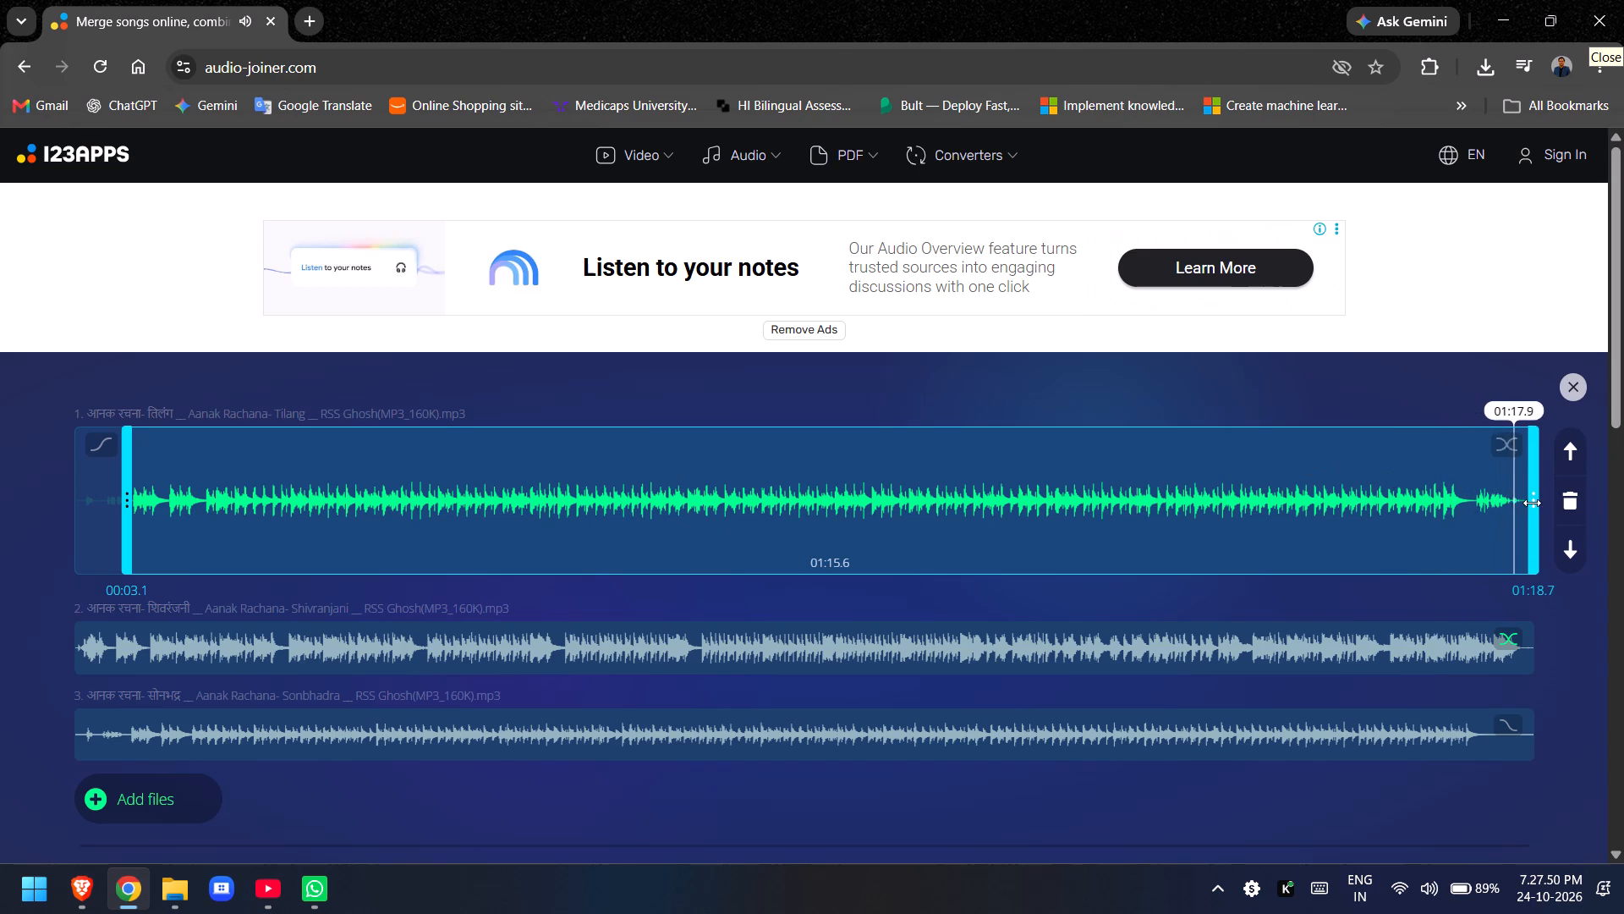
pyautogui.moveTo(1532, 503); pyautogui.dragTo(1473, 511)
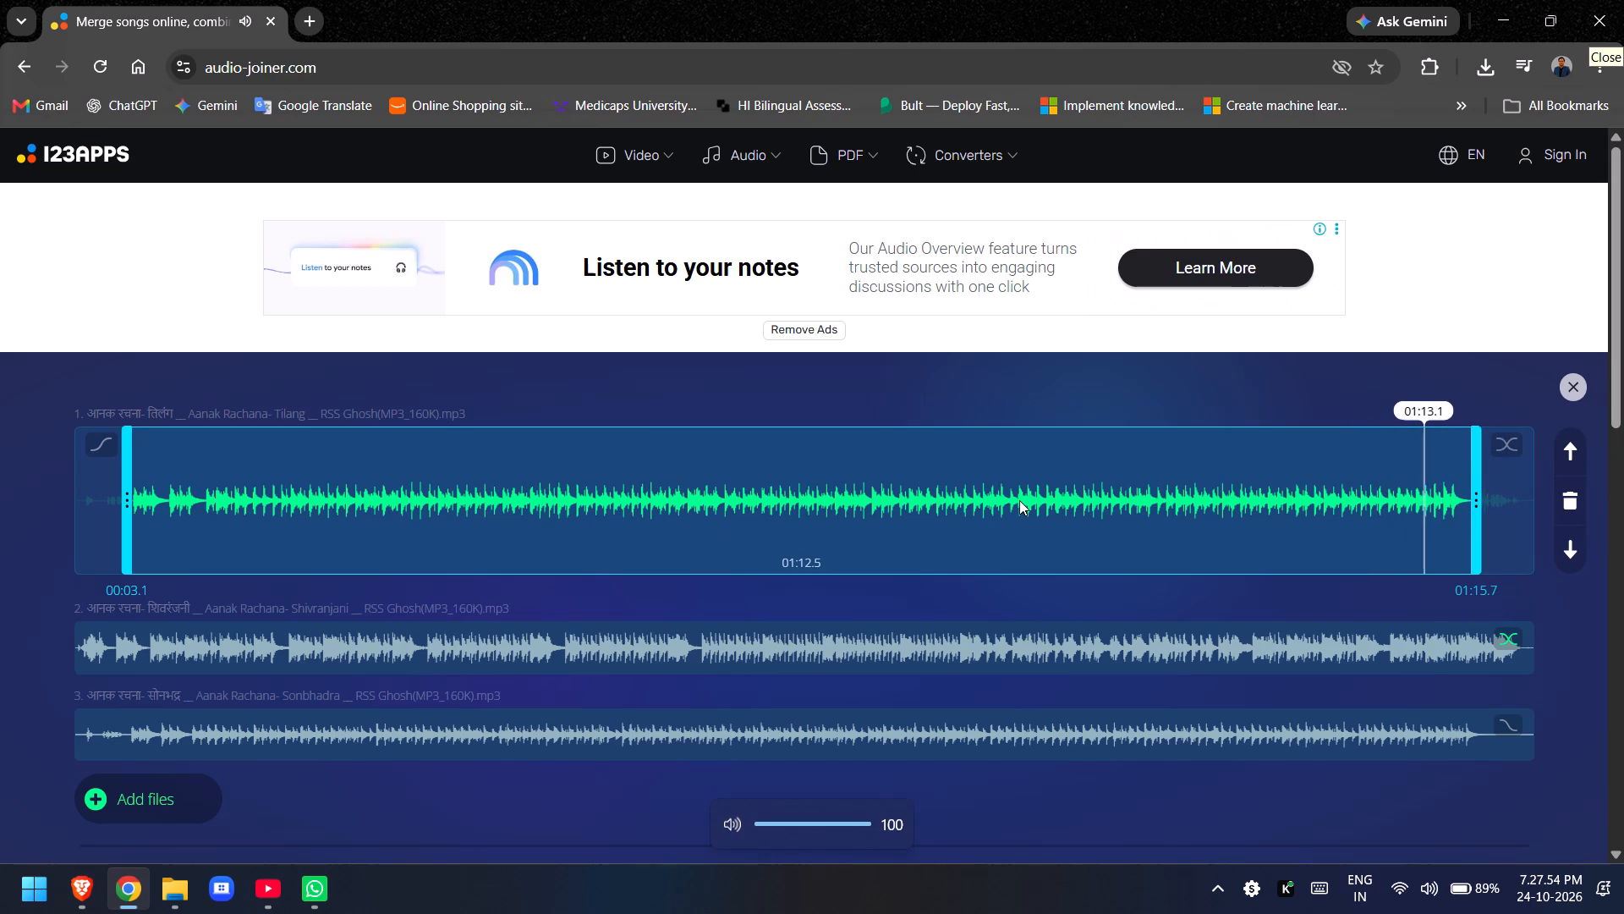
# Move the Shivranjani track above Tilang as track 1.
pyautogui.click(469, 640)
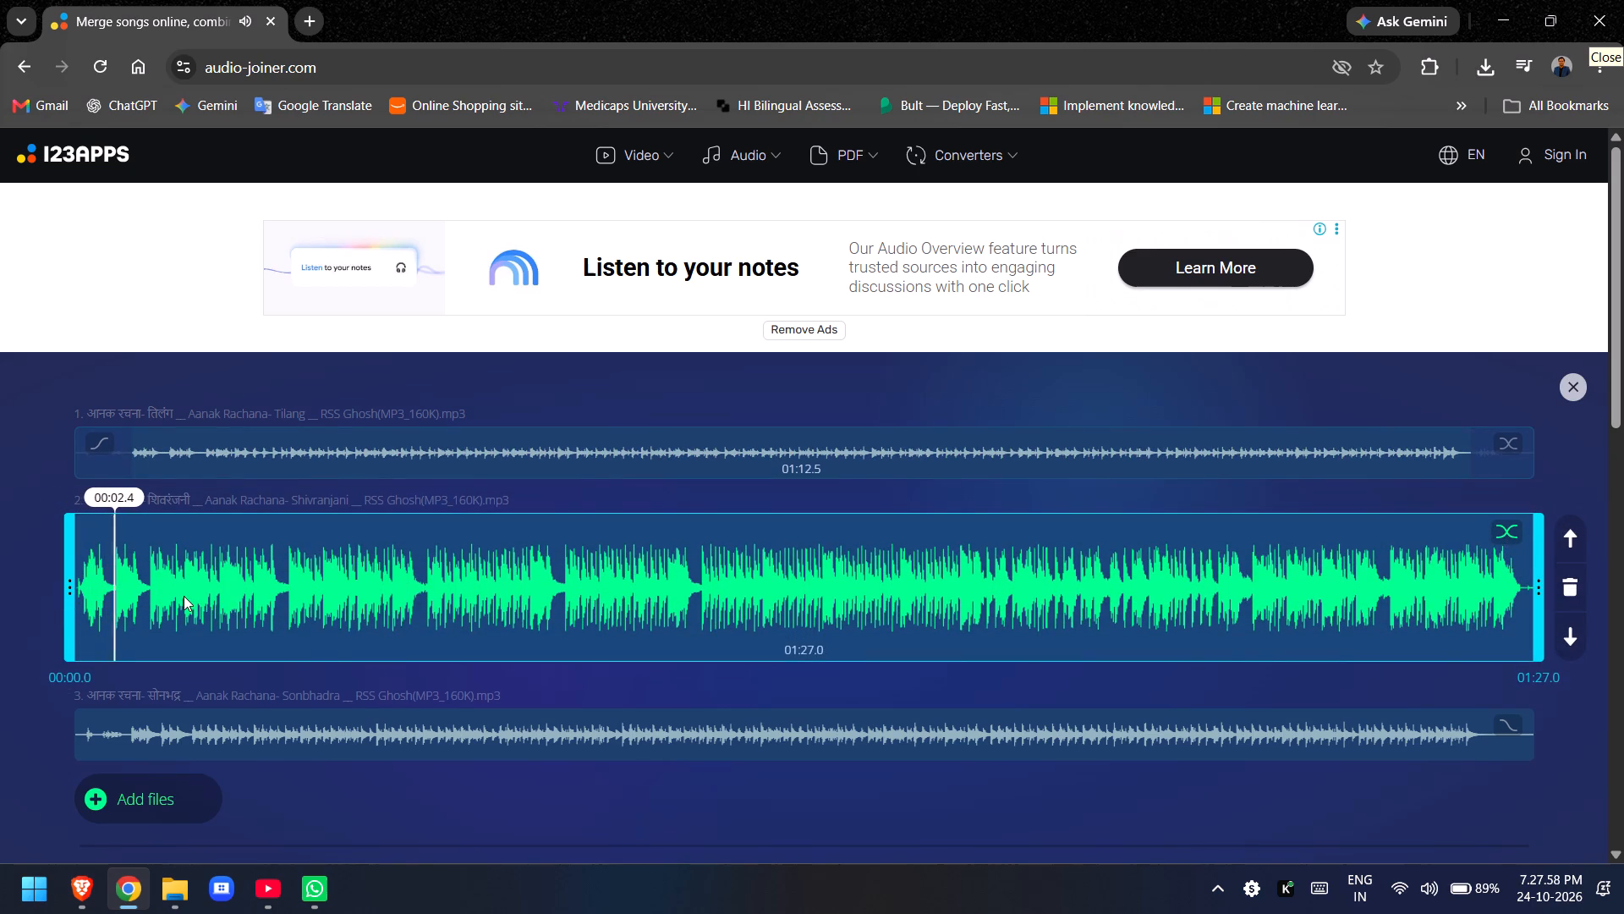
pyautogui.moveTo(184, 596); pyautogui.dragTo(157, 410)
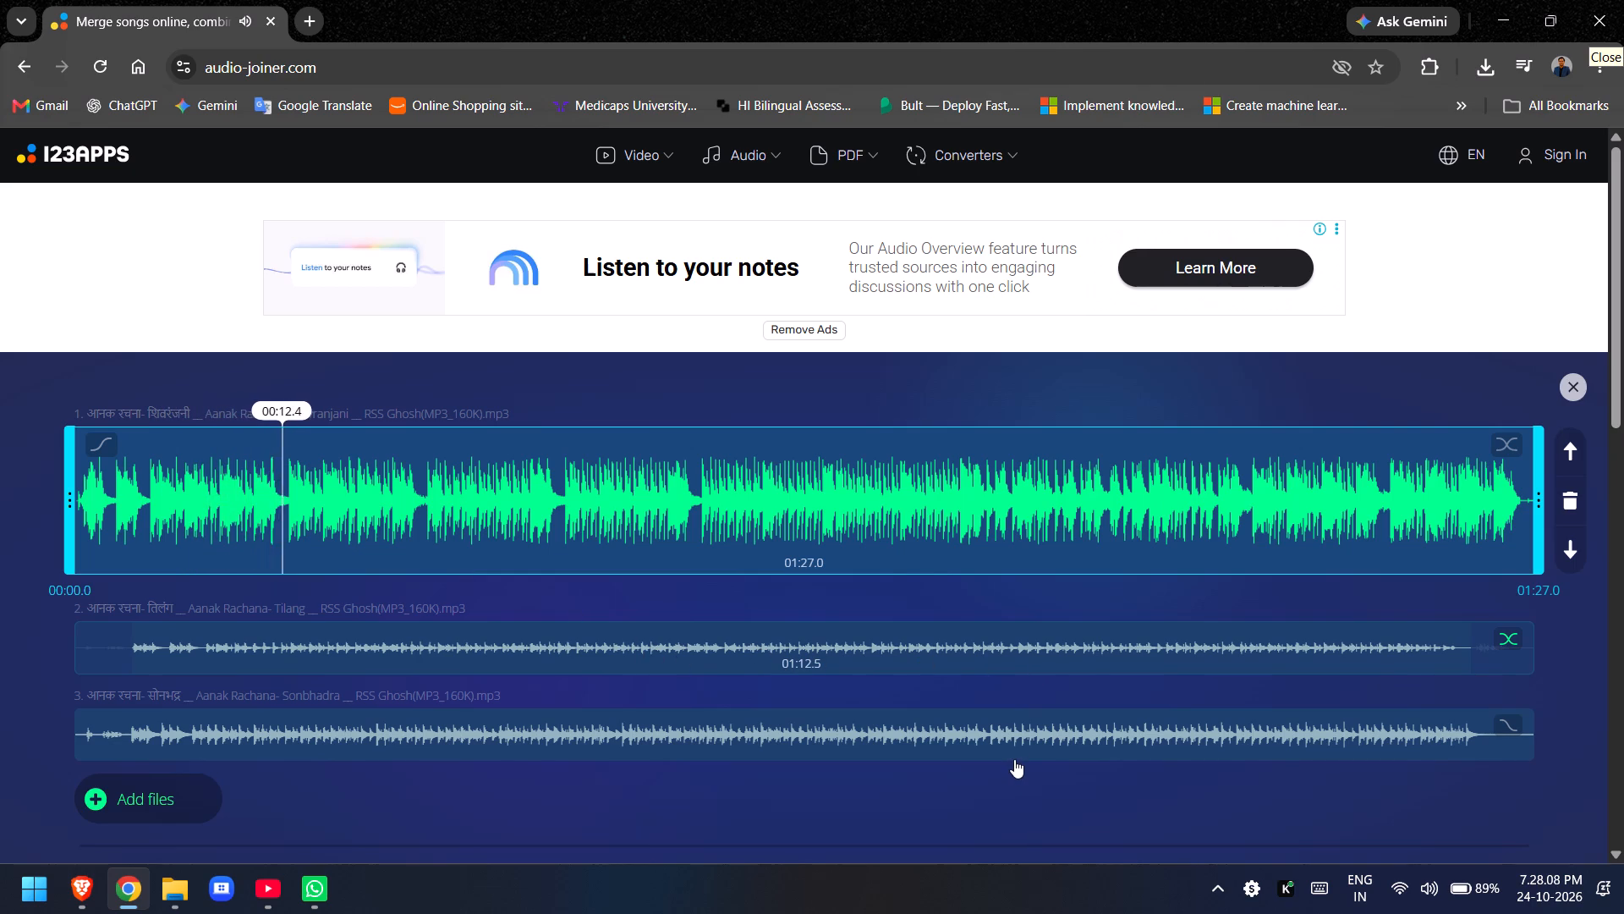
# Preview the end of Shivranjani, turn off Tilang's crossfade into Sonbhadra and set Tilang's start to 00:02.8.
pyautogui.click(1424, 507)
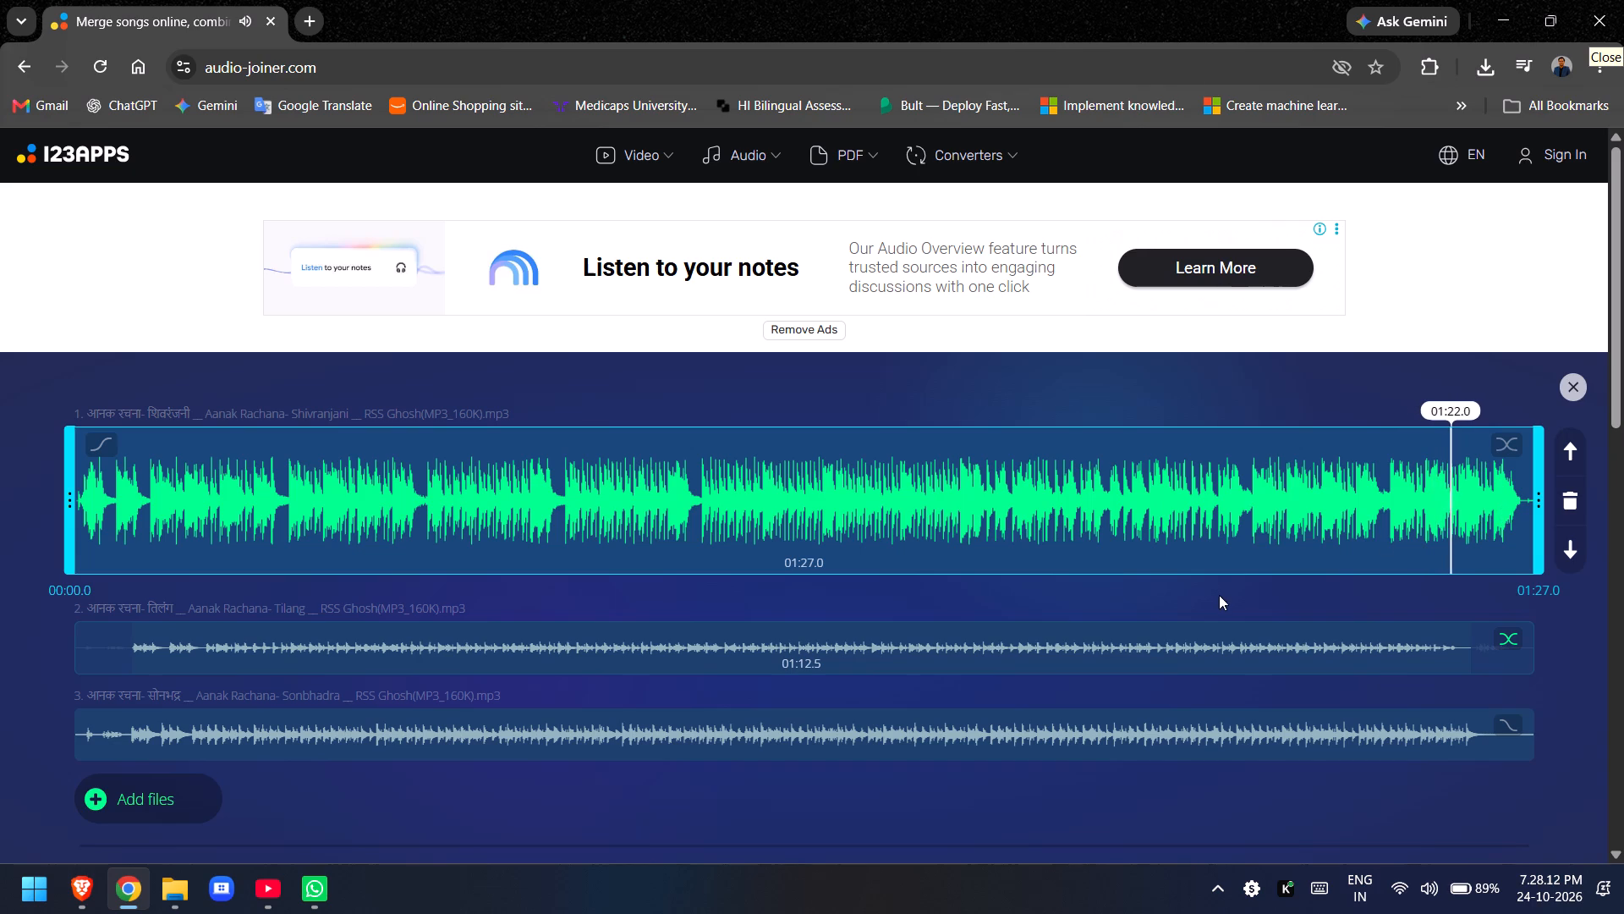
pyautogui.click(1506, 642)
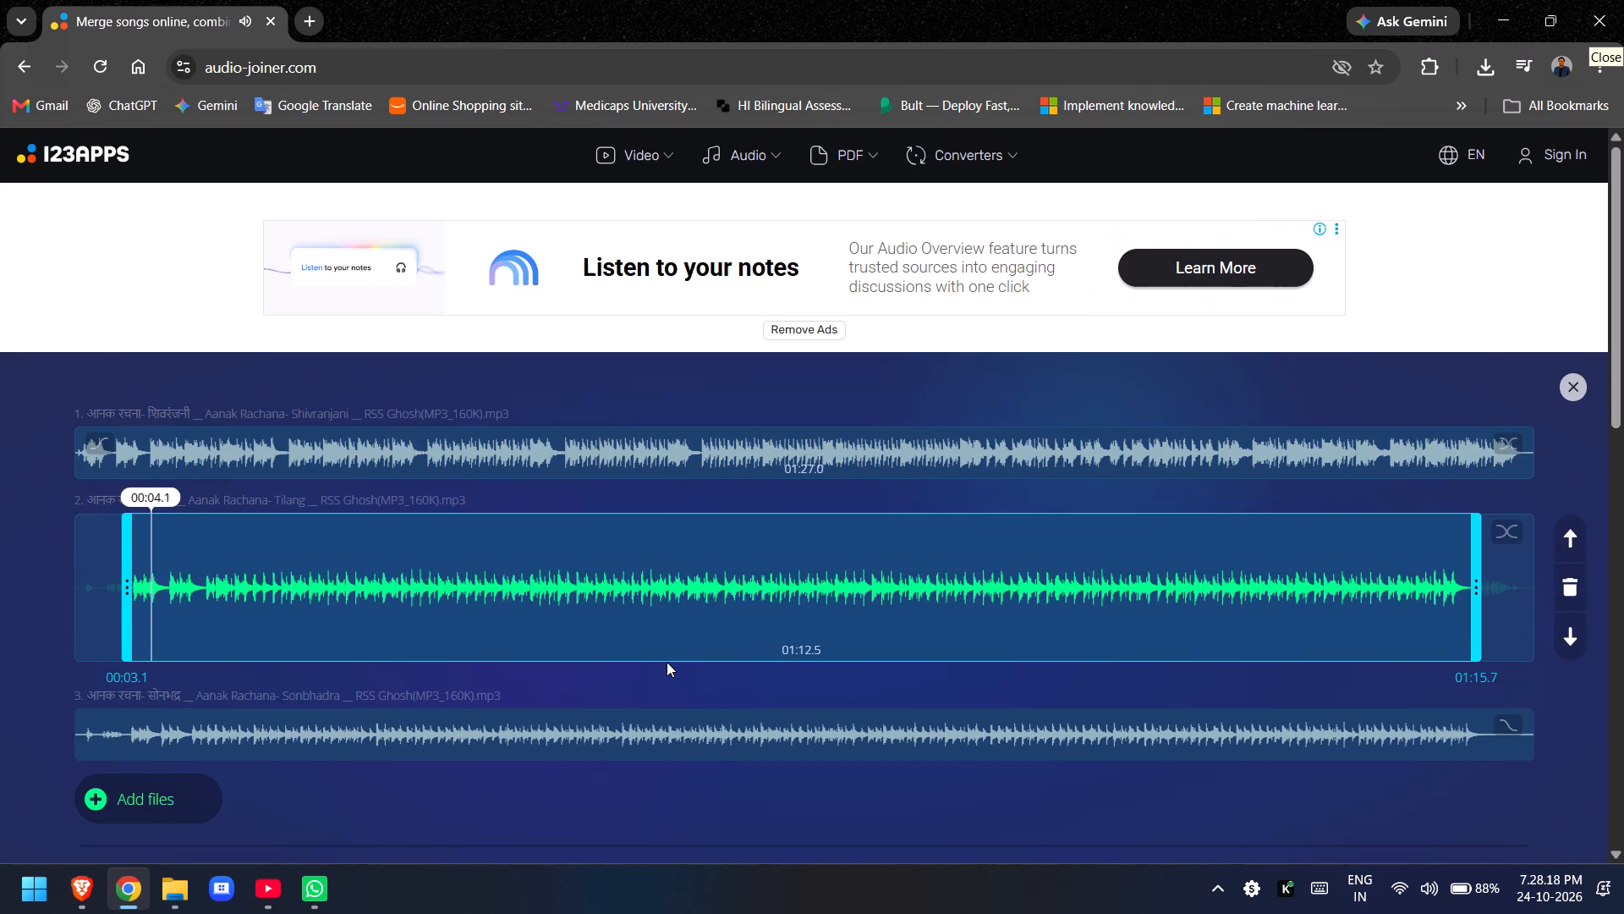
pyautogui.click(128, 599)
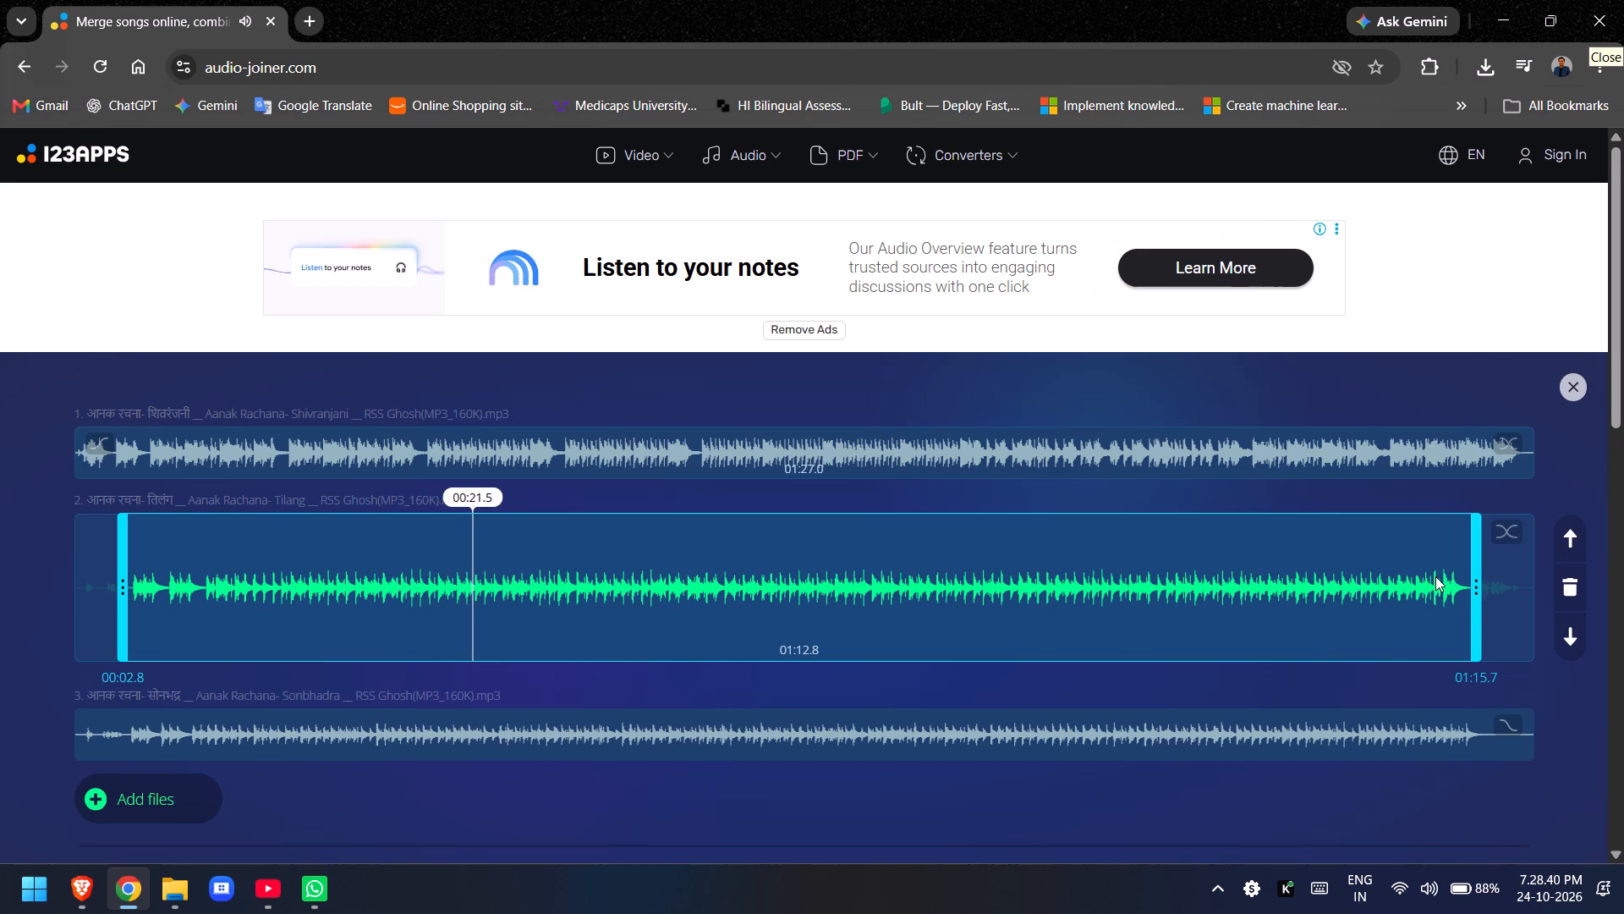
# Trim the start of the Sonbhadra track to 00:03.1, previewing the transition from the end of Tilang.
pyautogui.click(286, 762)
pyautogui.click(304, 741)
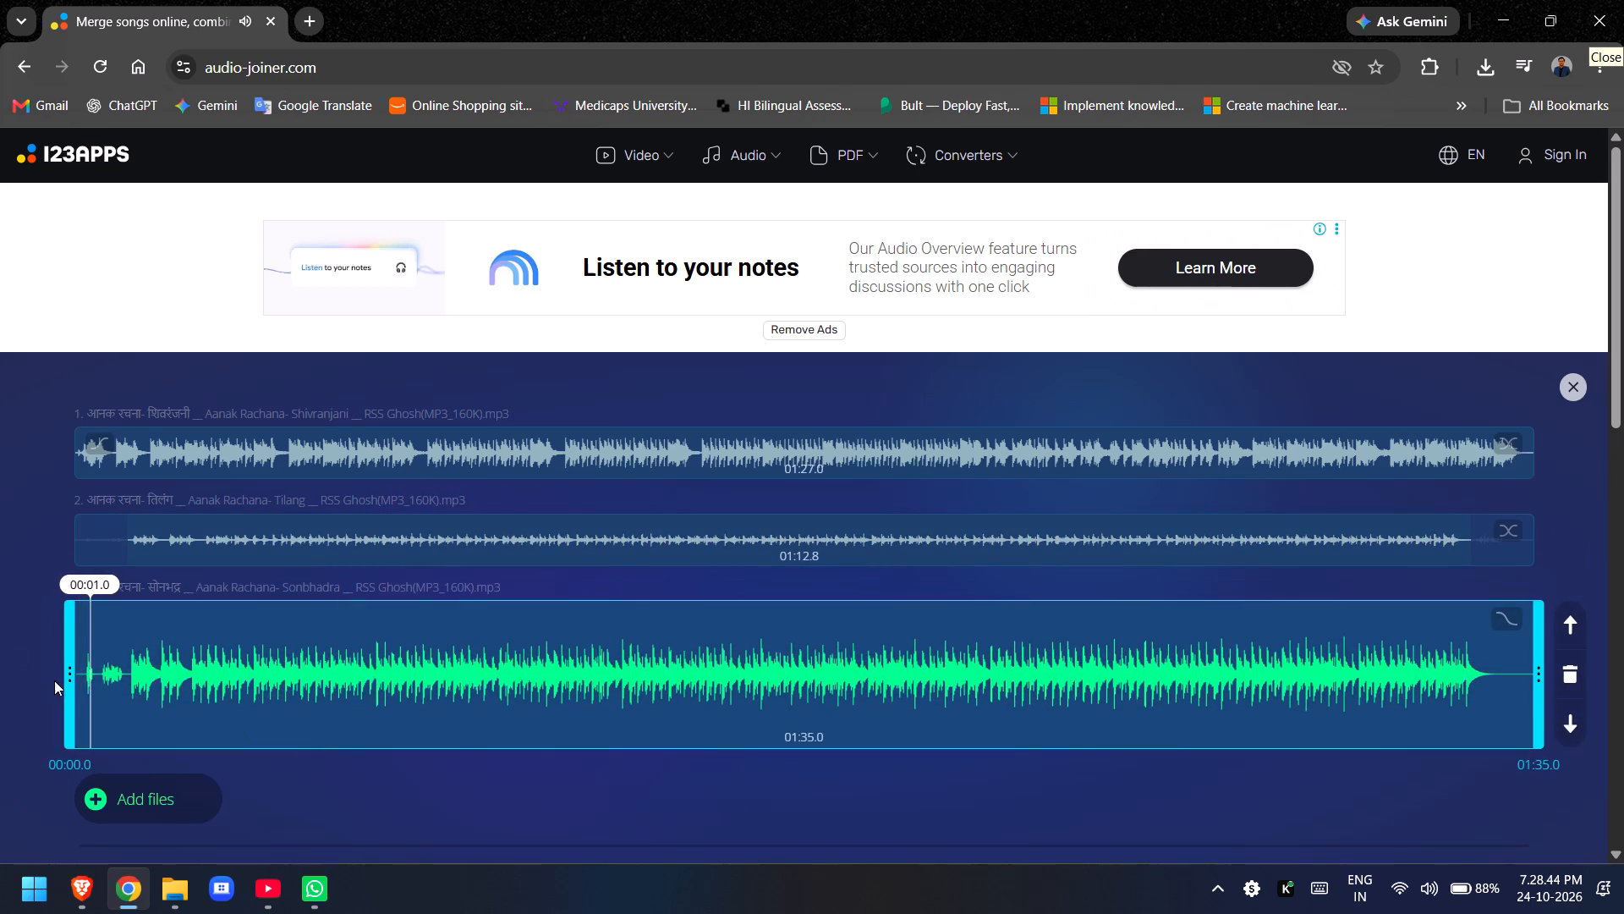
pyautogui.moveTo(74, 681); pyautogui.dragTo(127, 680)
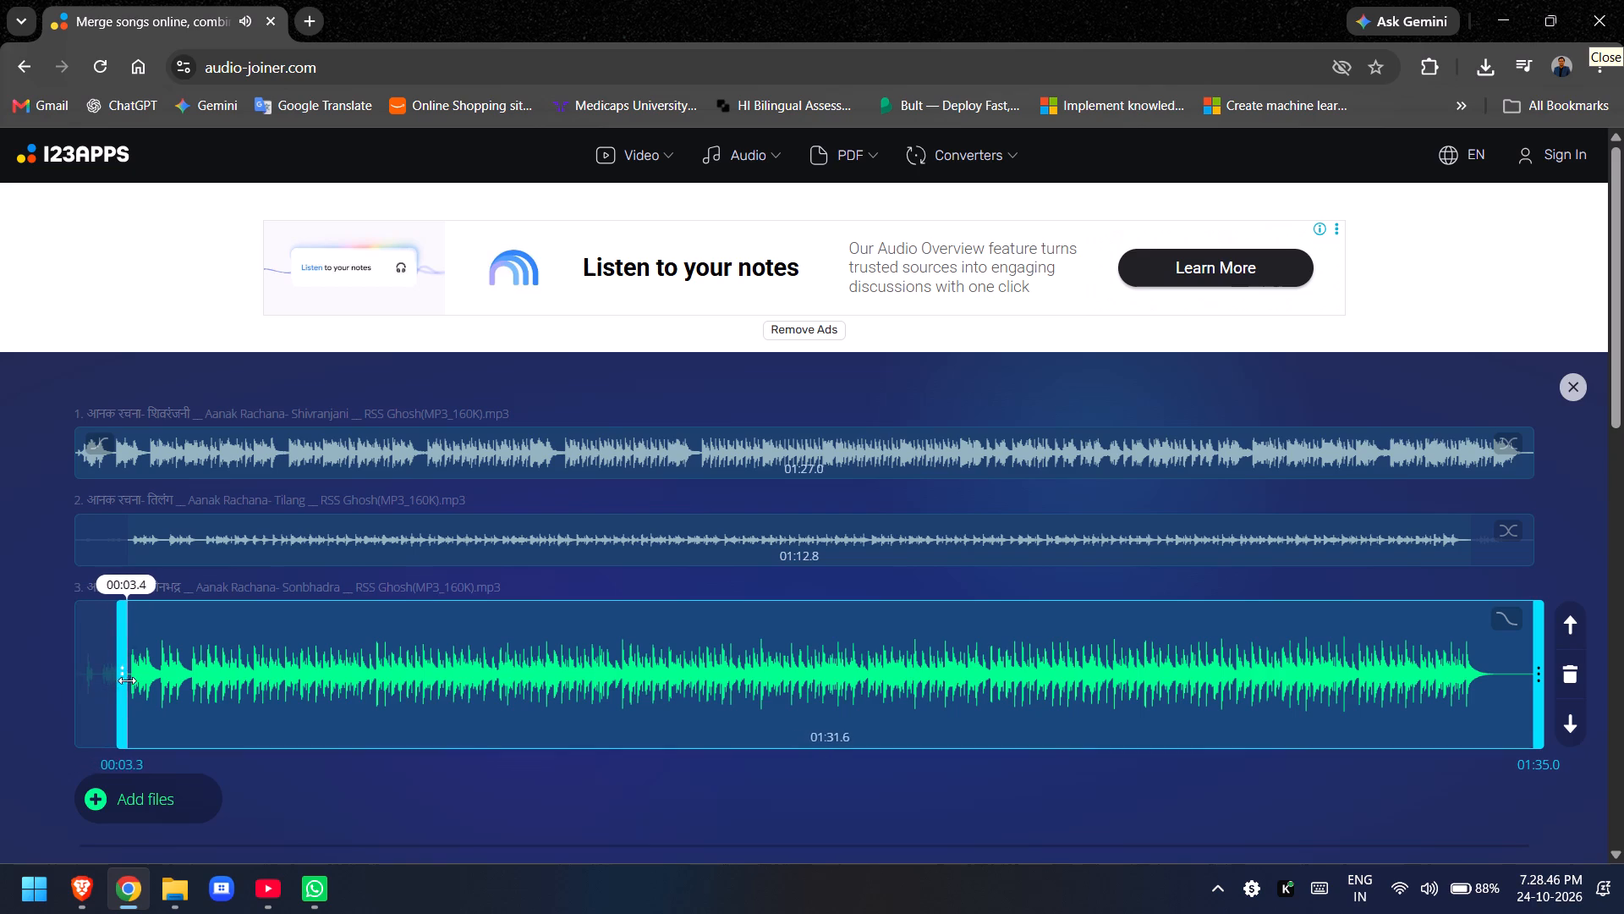
pyautogui.moveTo(127, 680); pyautogui.dragTo(128, 680)
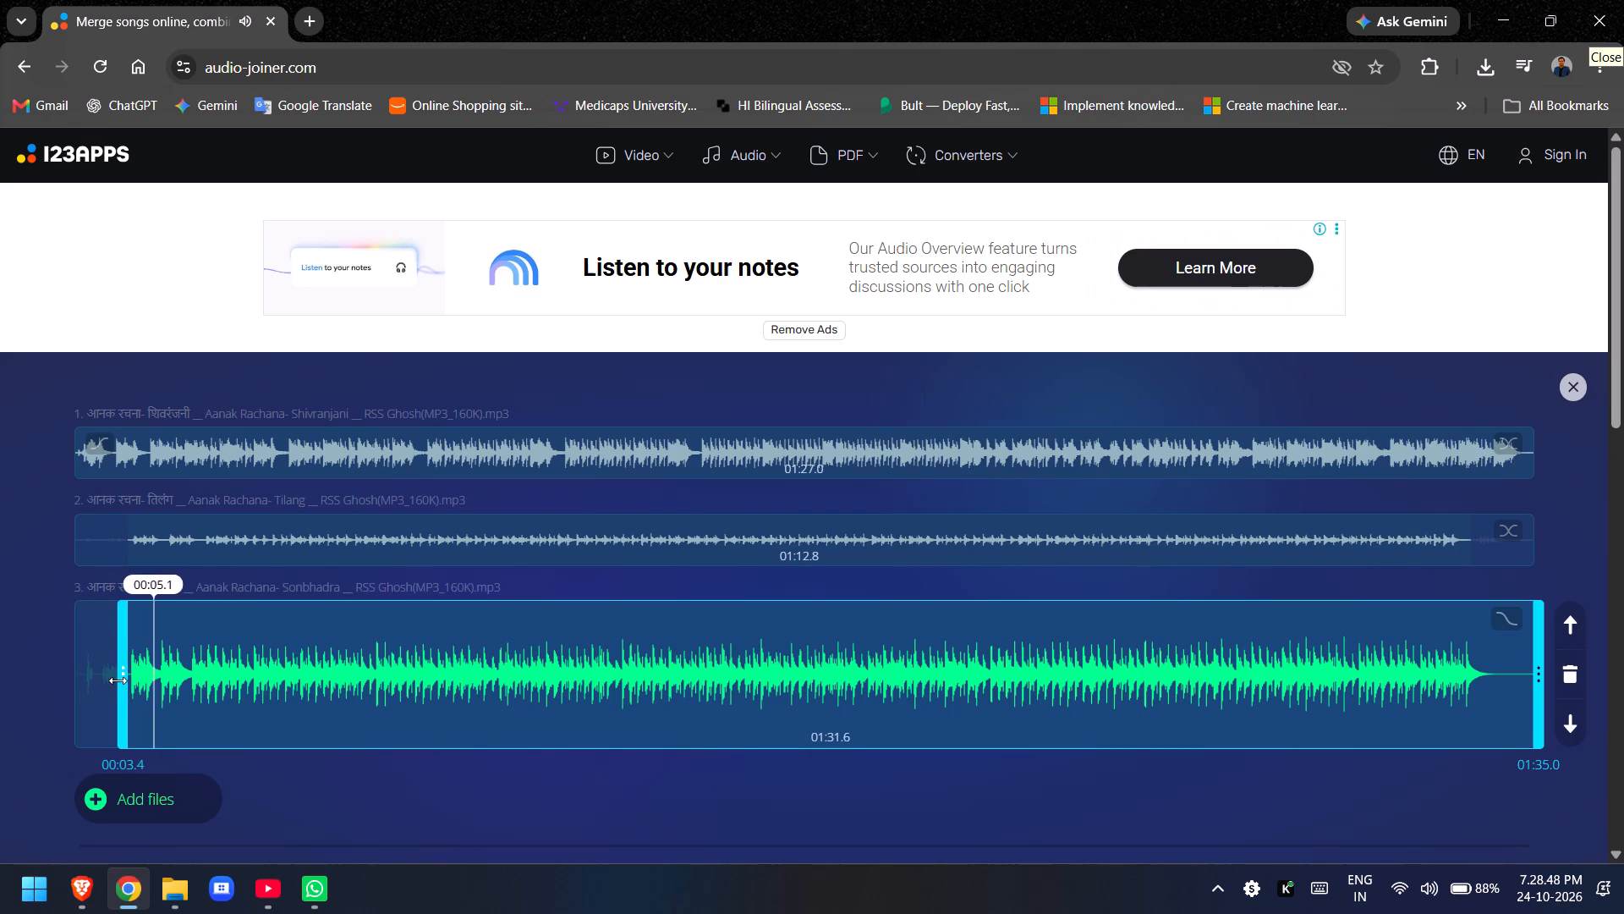
pyautogui.click(1221, 545)
pyautogui.click(1413, 567)
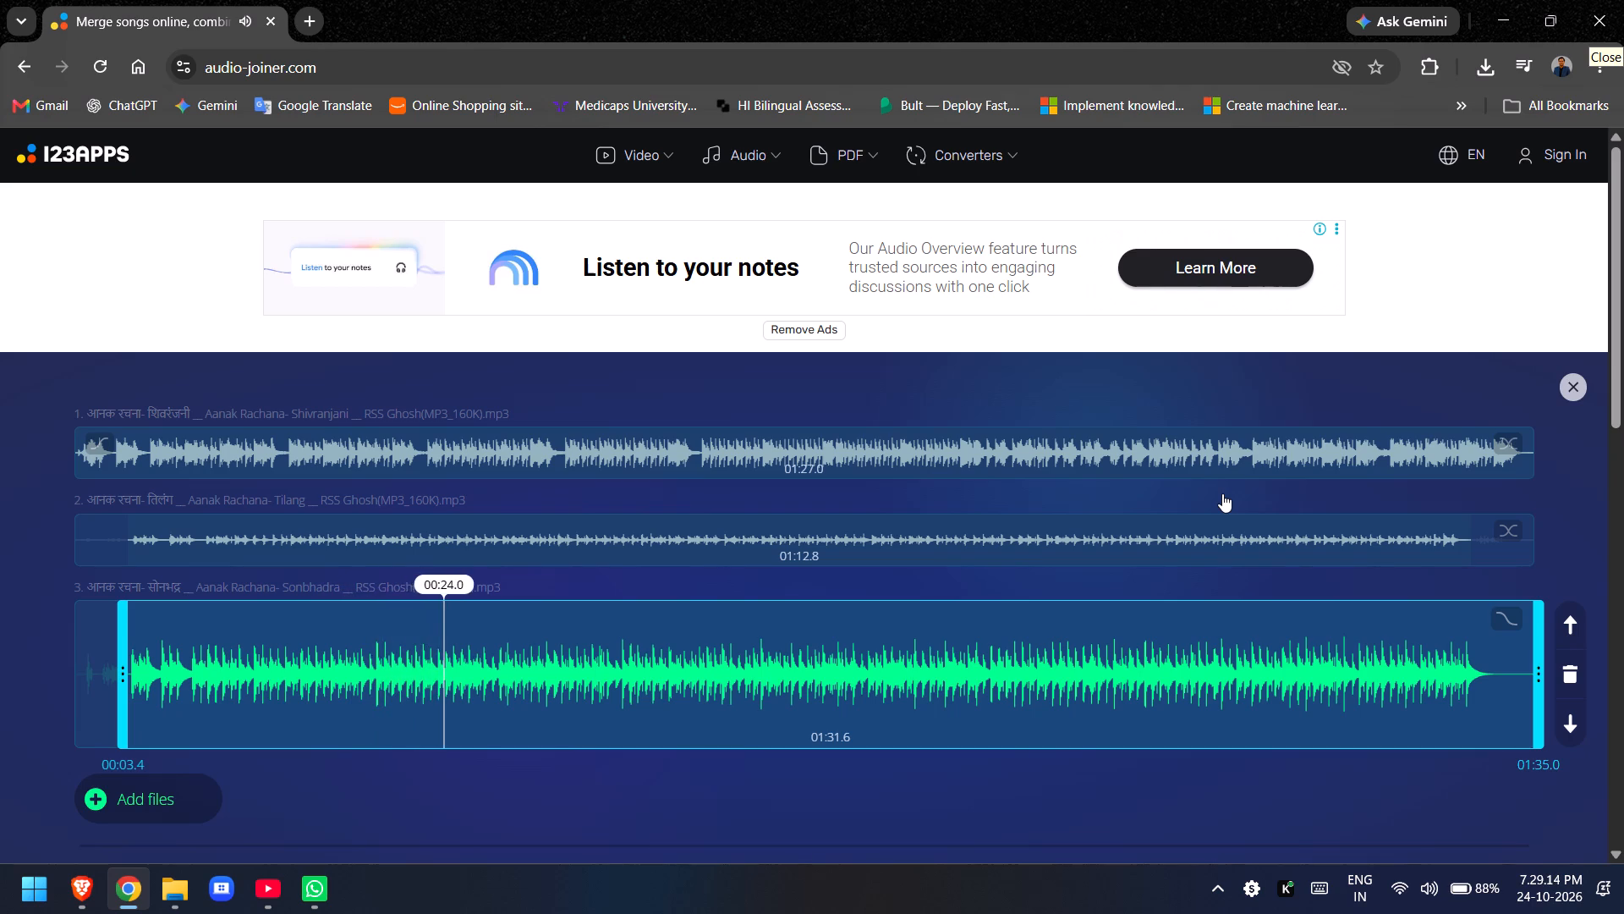
pyautogui.click(119, 658)
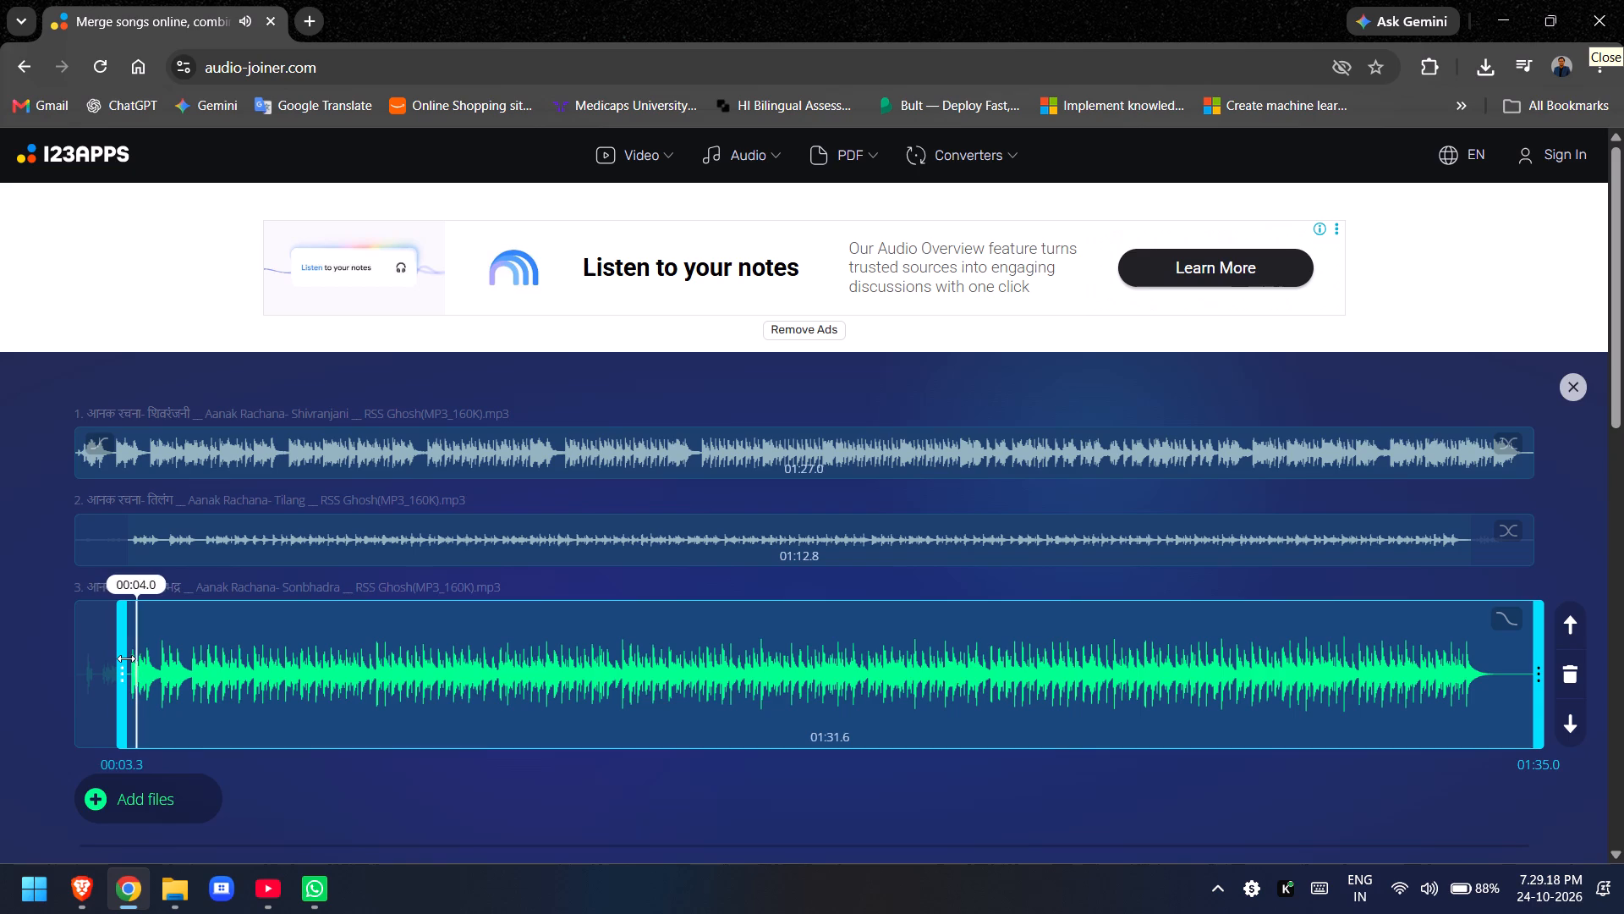
pyautogui.doubleClick(126, 658)
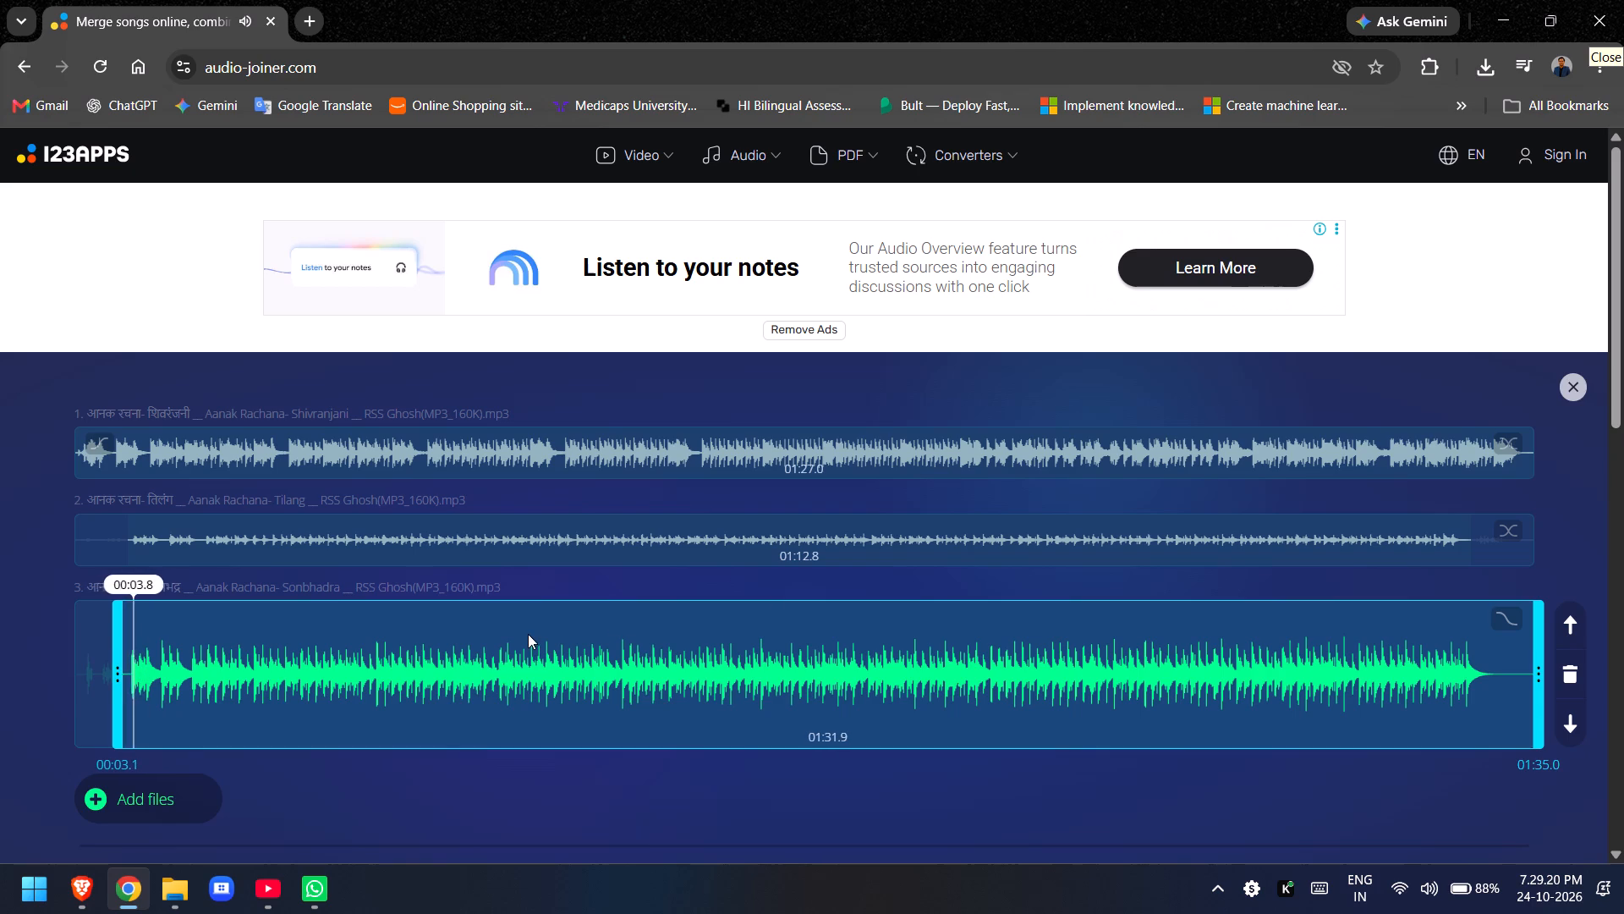
# Replay the end of the Tilang track several times to check the transition into Sonbhadra.
pyautogui.click(1285, 569)
pyautogui.click(1450, 539)
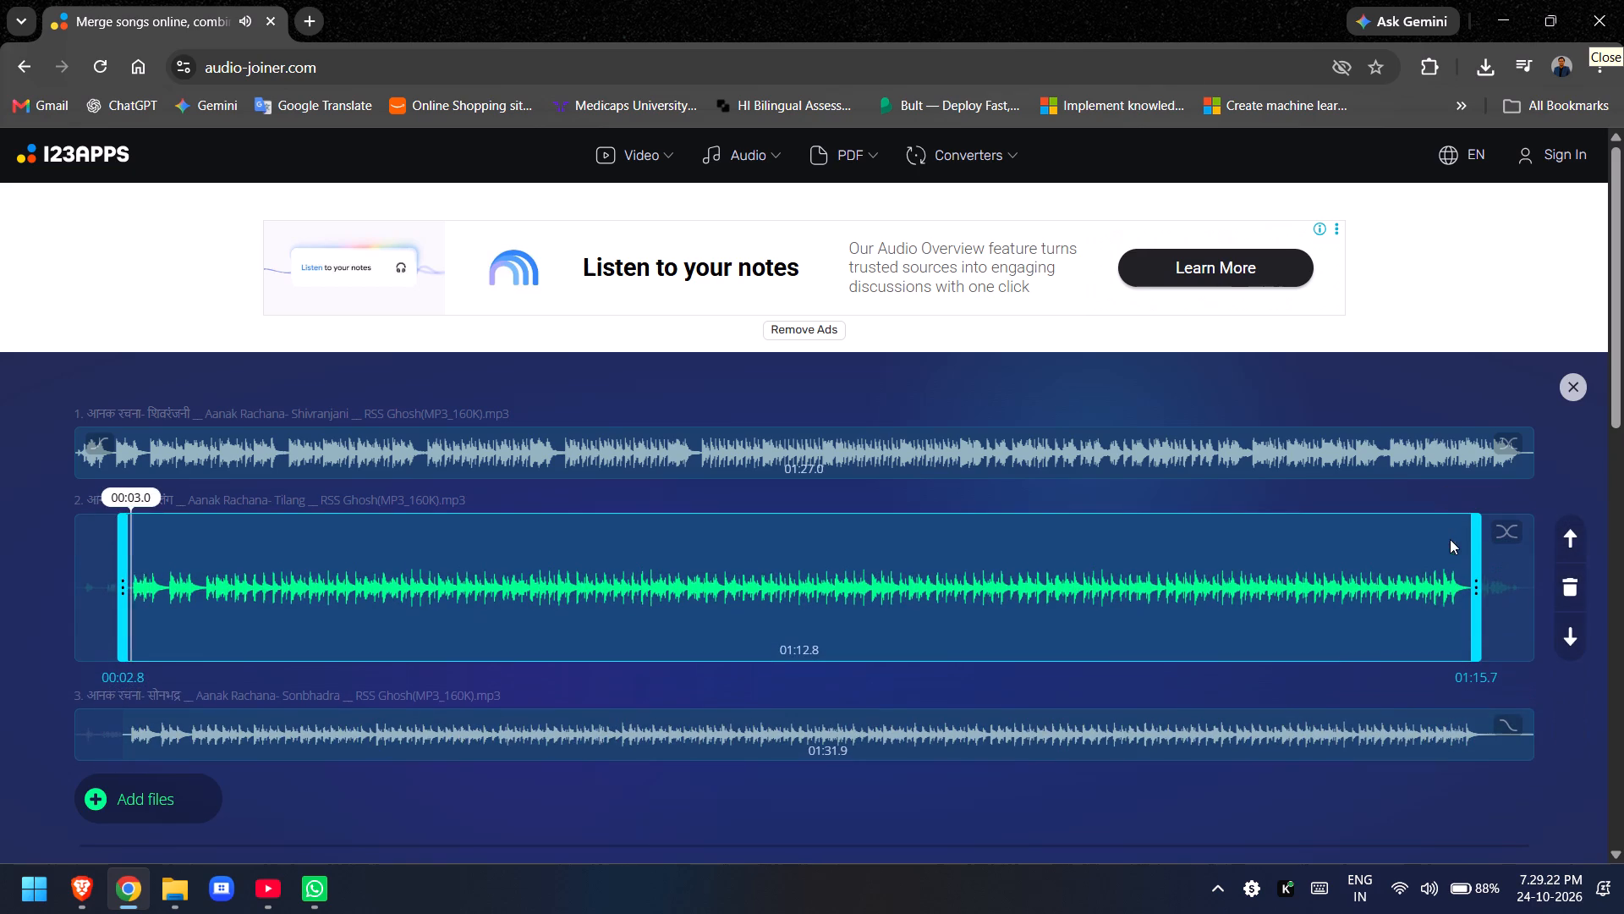
pyautogui.click(1445, 587)
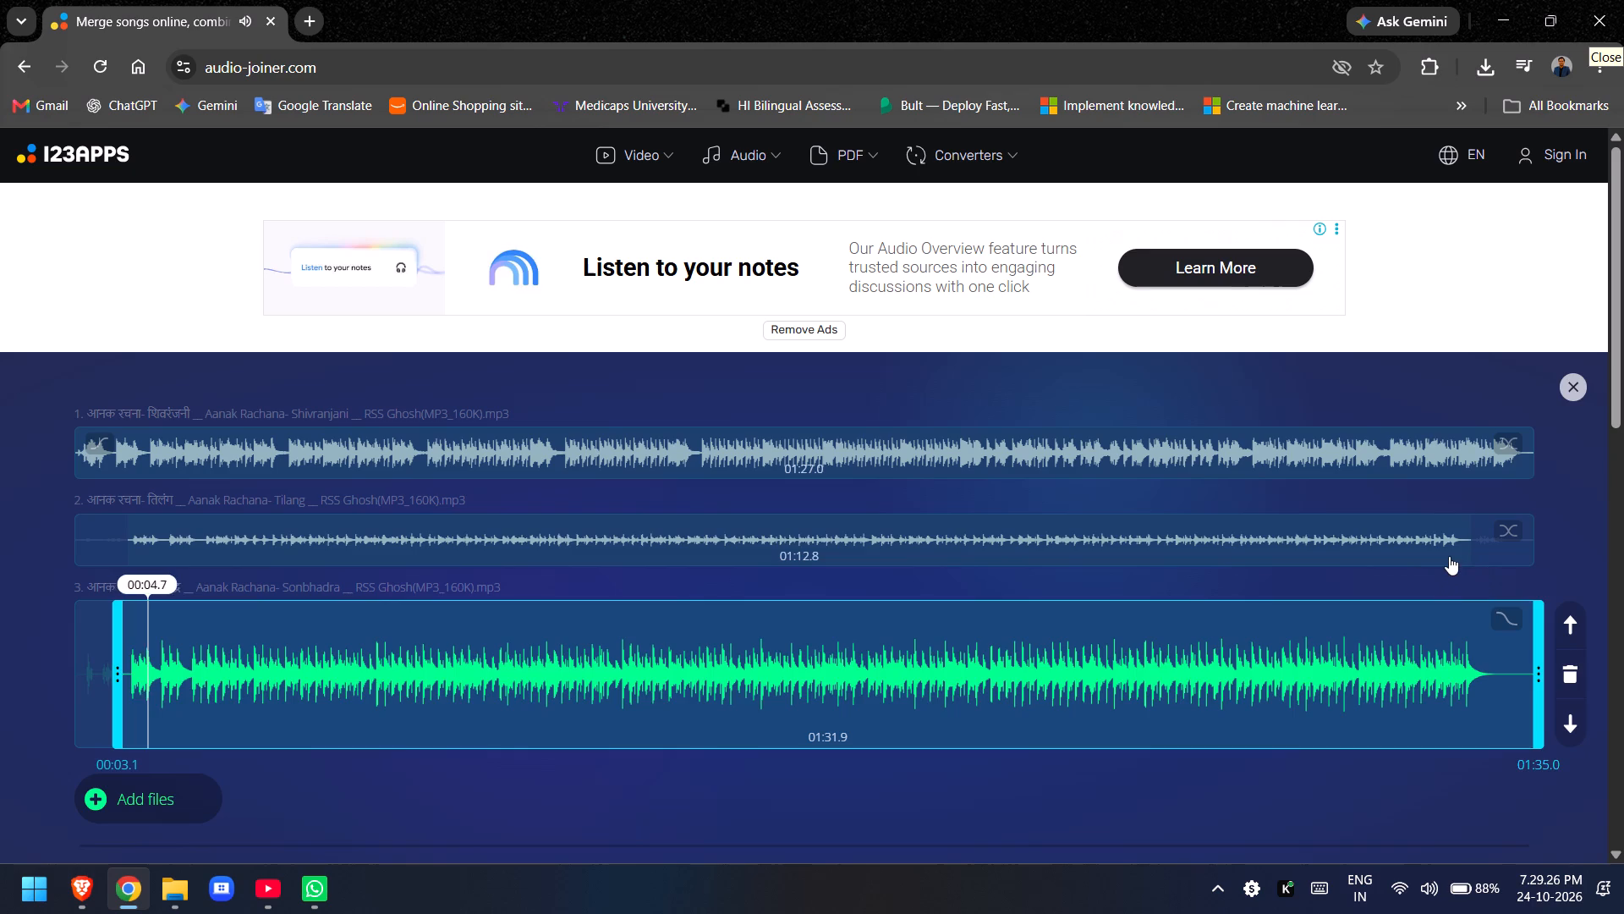
pyautogui.click(1449, 556)
pyautogui.click(1478, 555)
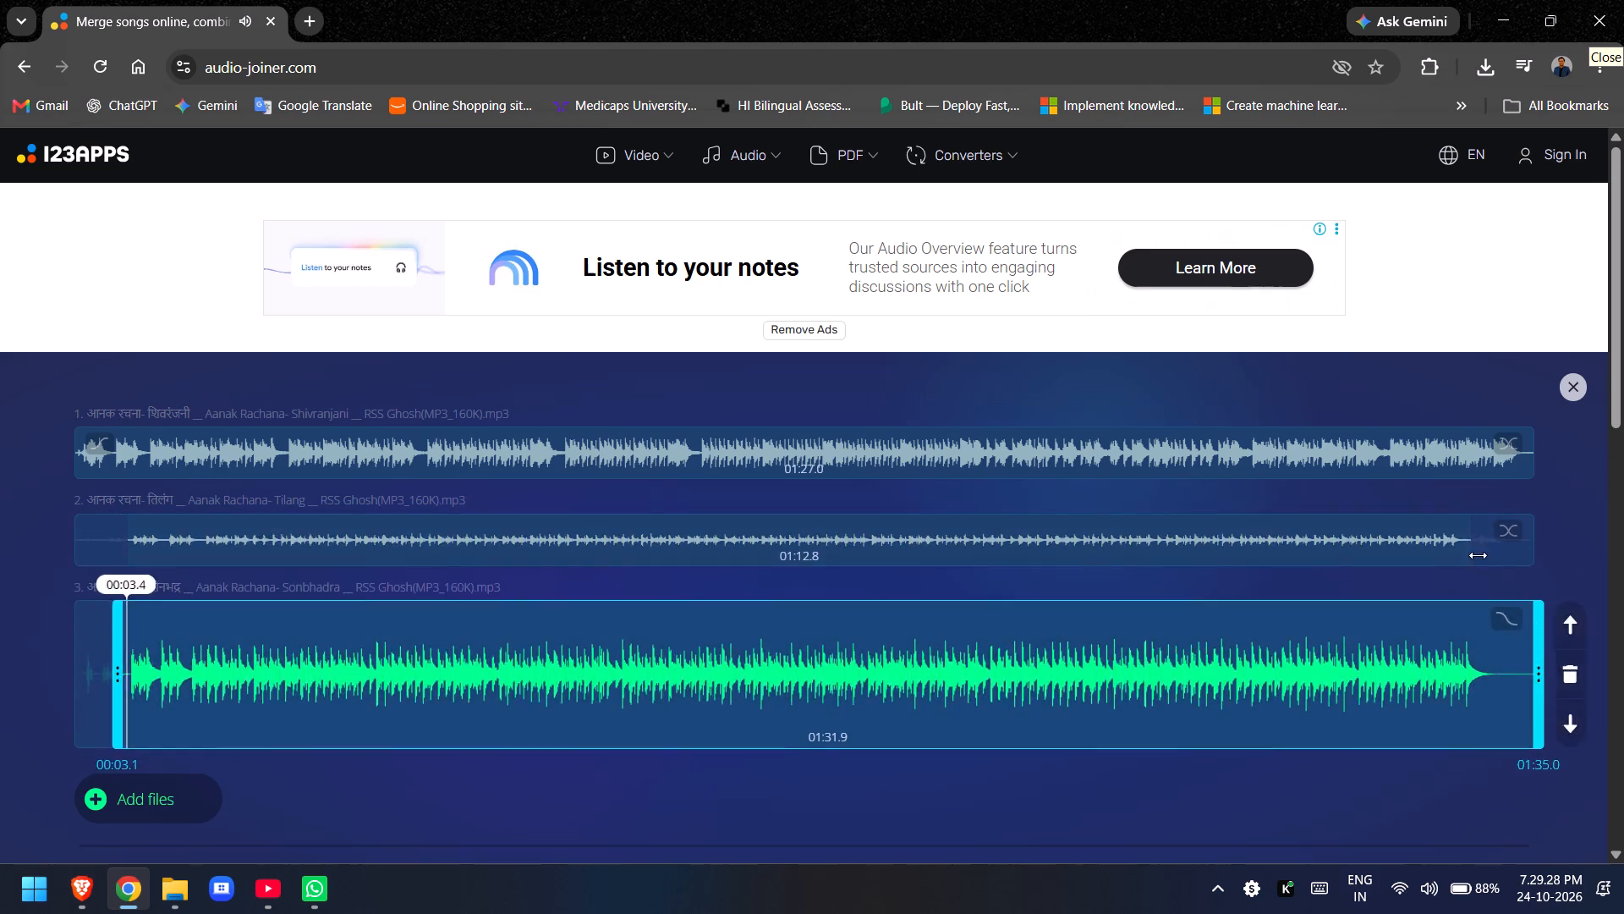
# Trim the end of the Tilang track to a clip length of 01:12.6, previewing the transition into Sonbhadra.
pyautogui.click(1478, 555)
pyautogui.moveTo(1478, 555); pyautogui.dragTo(1469, 555)
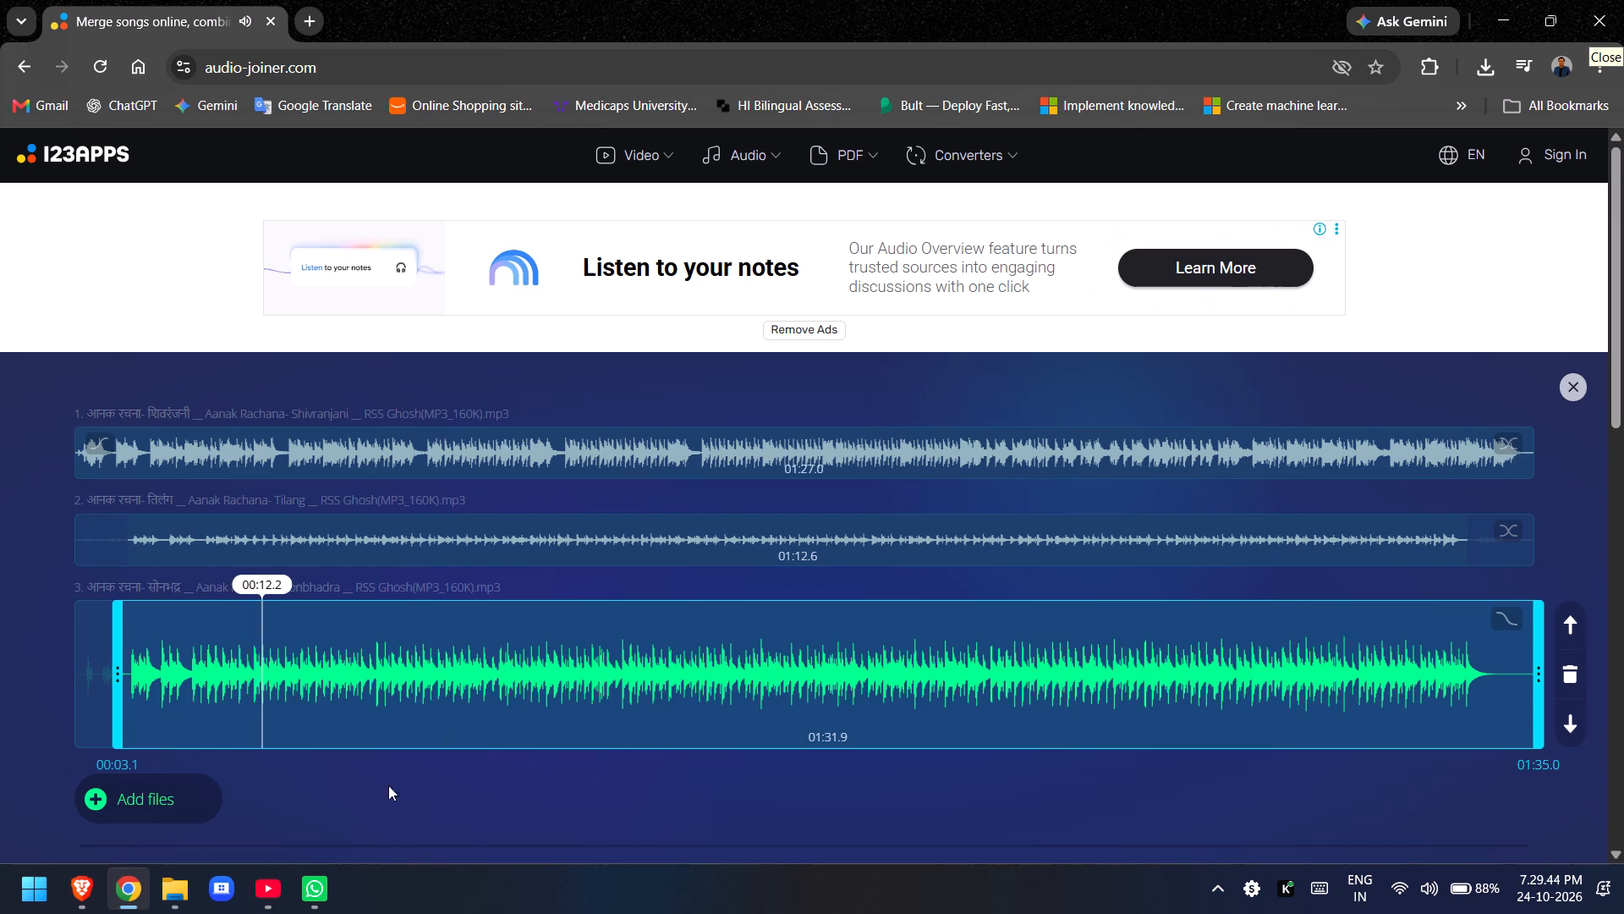
pyautogui.scroll(-3, 460, 796)
pyautogui.scroll(3, 460, 796)
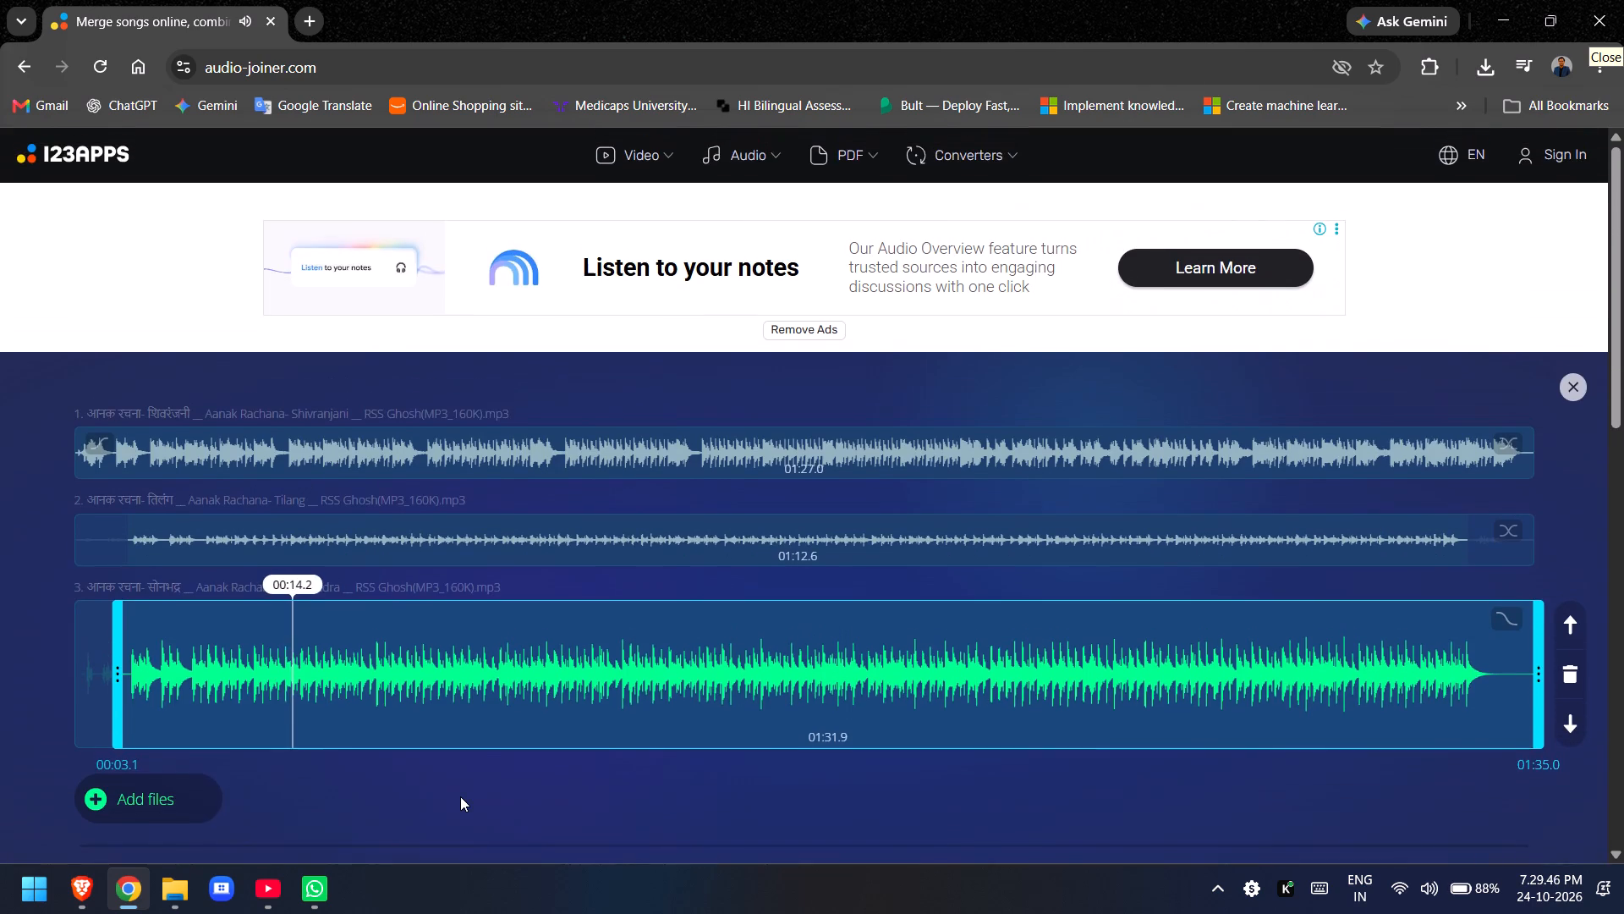